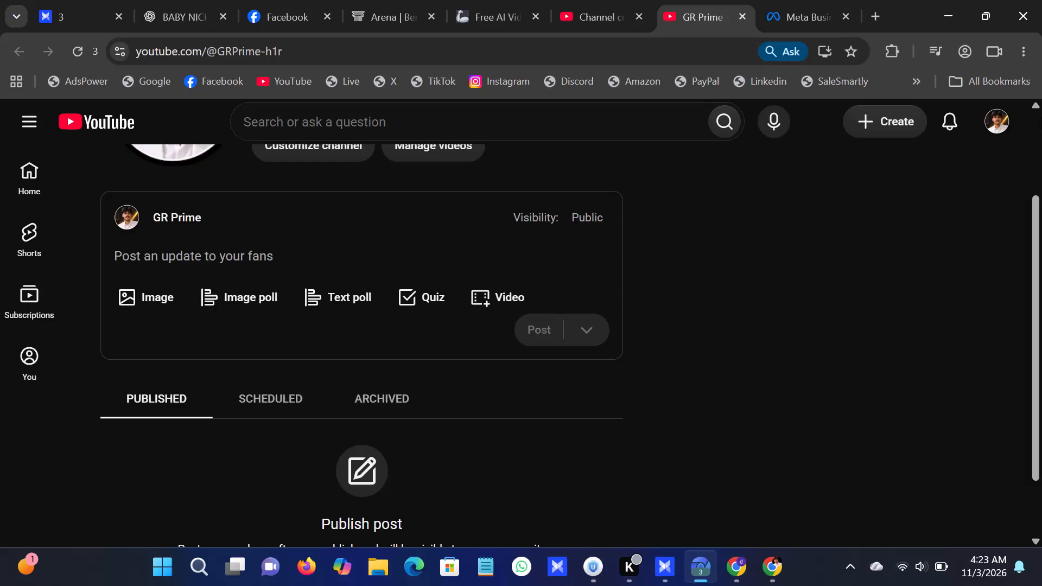
# Open the Movies folder in the TECNO CAMON 18P phone's internal shared storage in File Explorer.
pyautogui.click(370, 571)
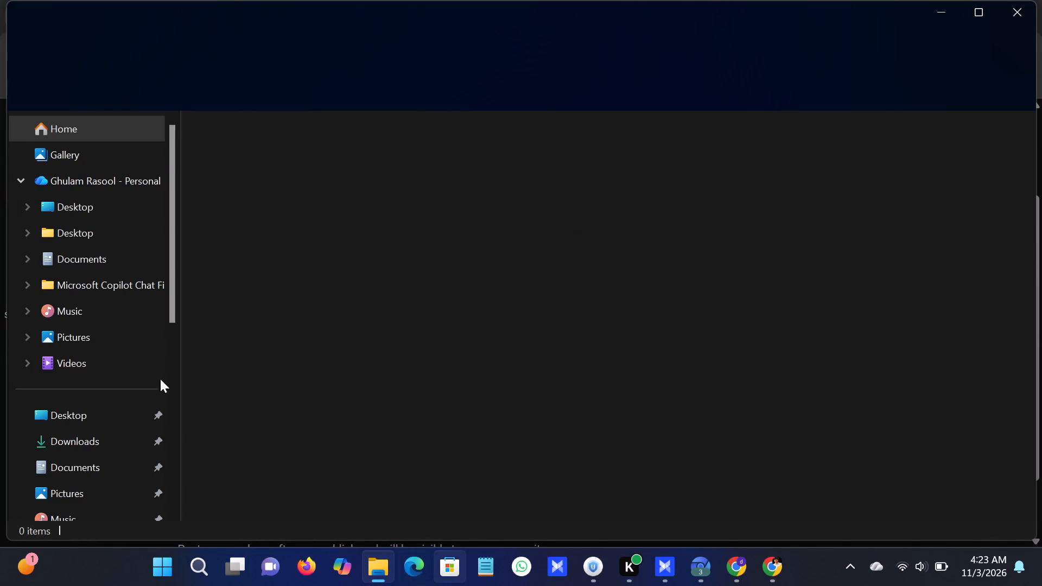
pyautogui.scroll(-1, 47, 415)
pyautogui.scroll(-3, 170, 421)
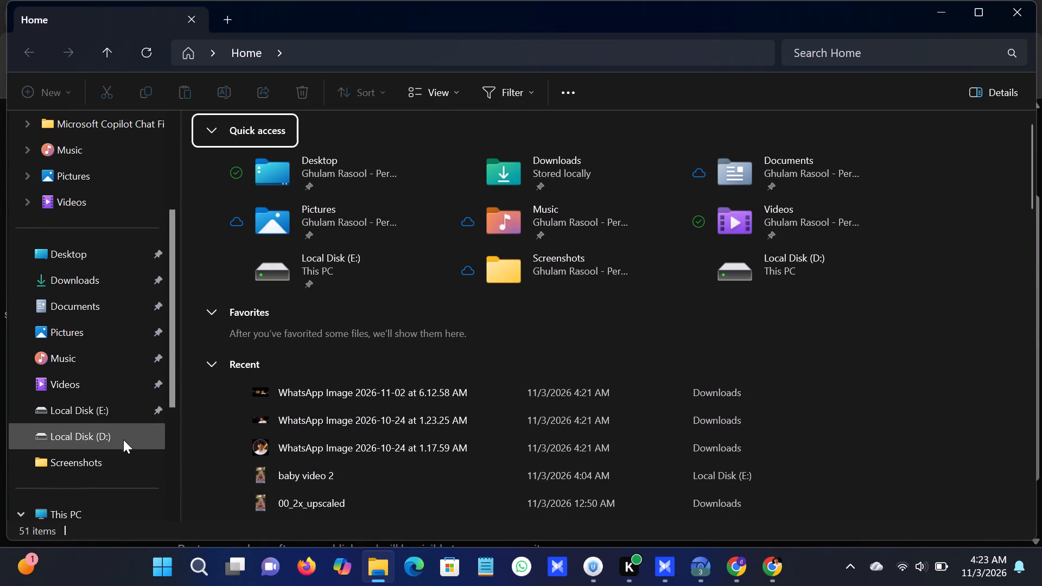
pyautogui.scroll(-1, 139, 456)
pyautogui.click(109, 465)
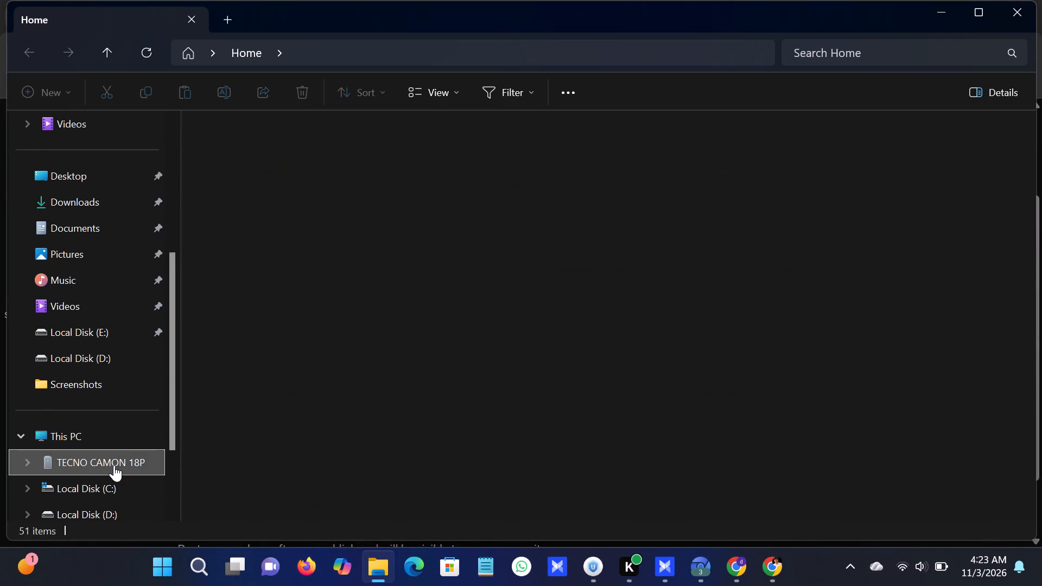
pyautogui.doubleClick(364, 138)
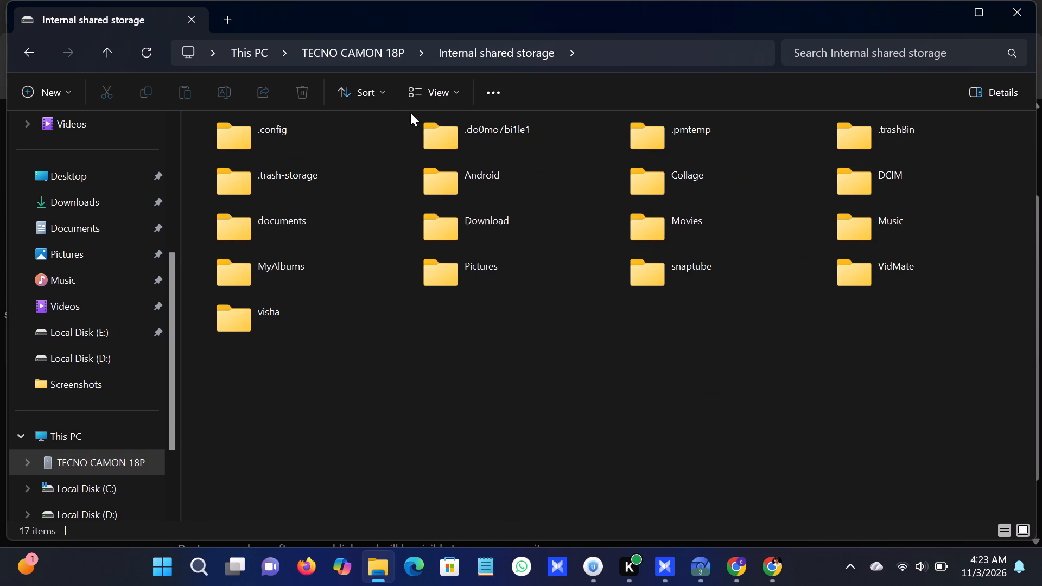
pyautogui.doubleClick(706, 213)
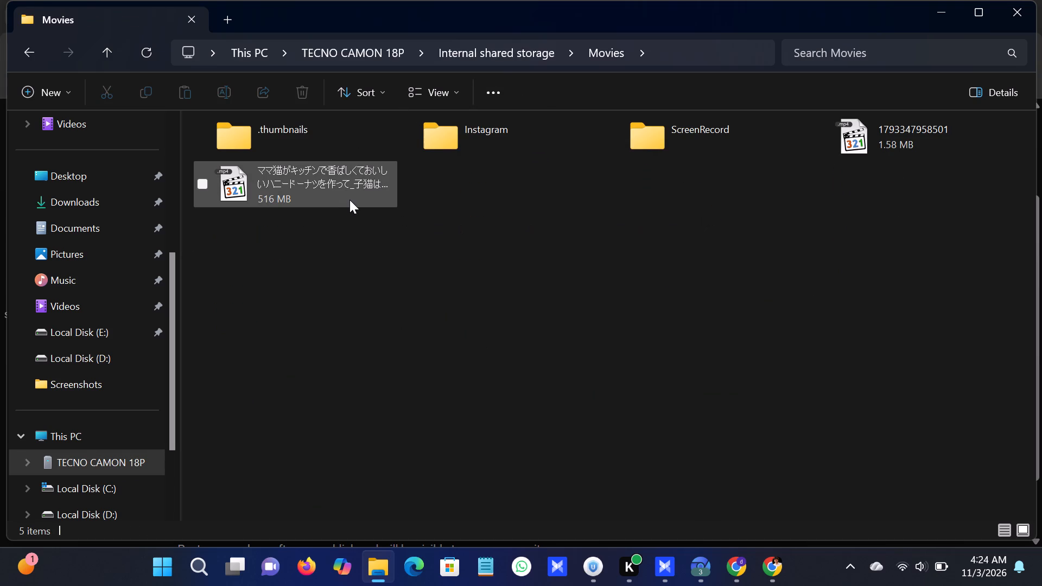
# Copy the Japanese-titled cat video from the phone's Movies folder to Local Disk (E:).
pyautogui.click(341, 194)
pyautogui.rightClick(341, 194)
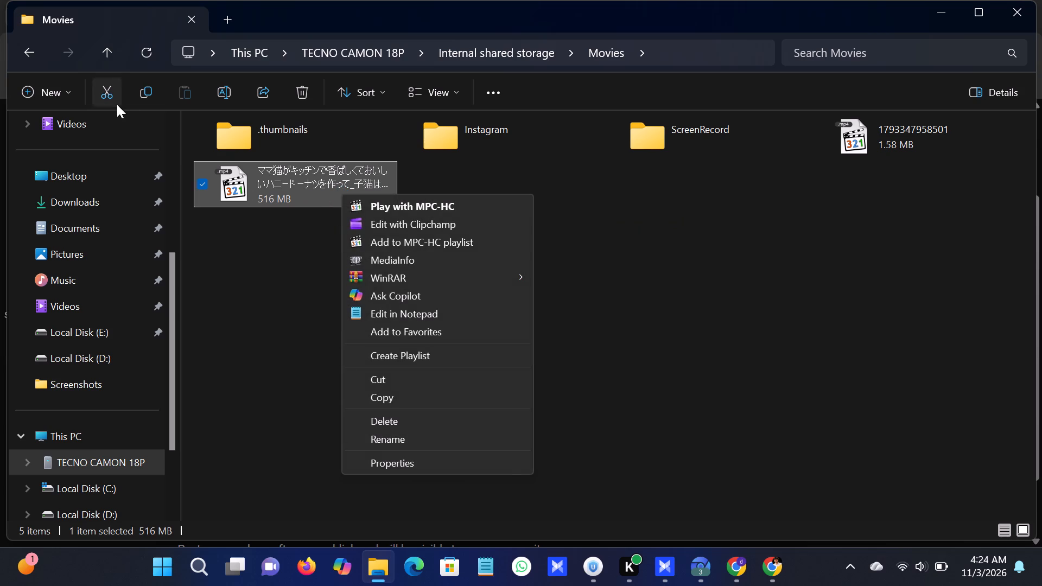
pyautogui.click(141, 94)
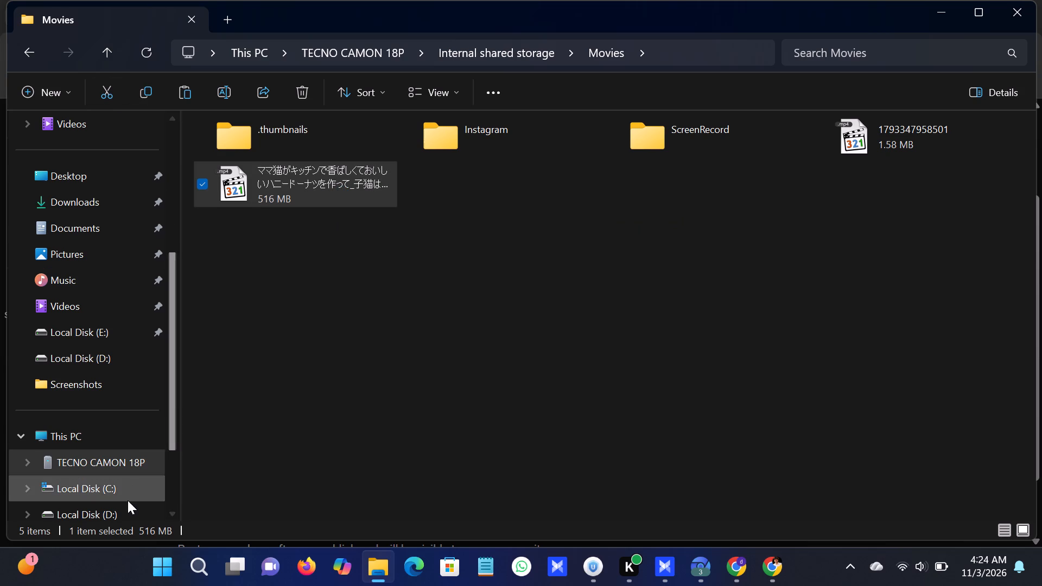
pyautogui.scroll(1, 132, 509)
pyautogui.scroll(-2, 132, 509)
pyautogui.click(125, 462)
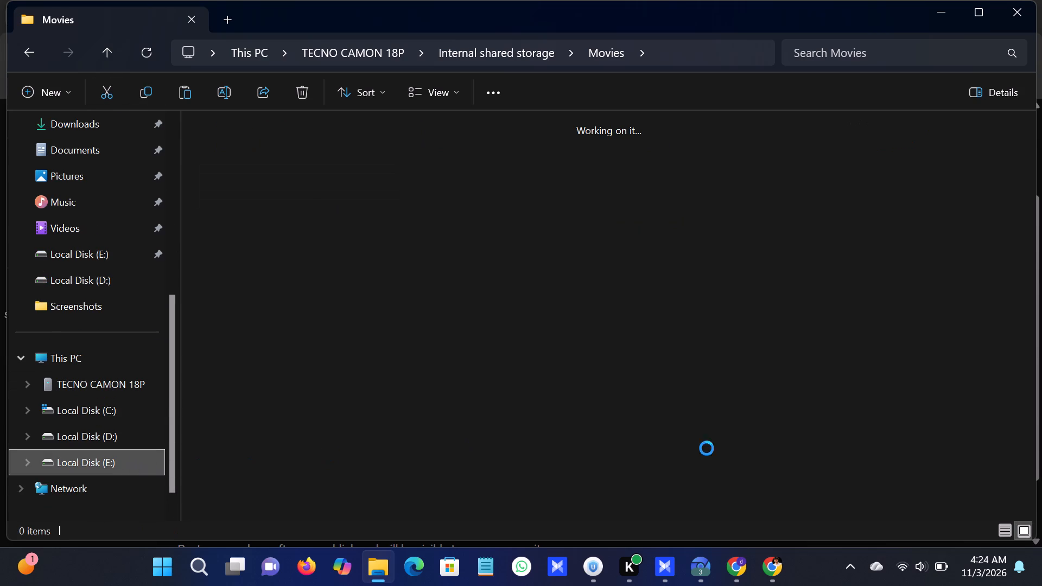
pyautogui.rightClick(839, 170)
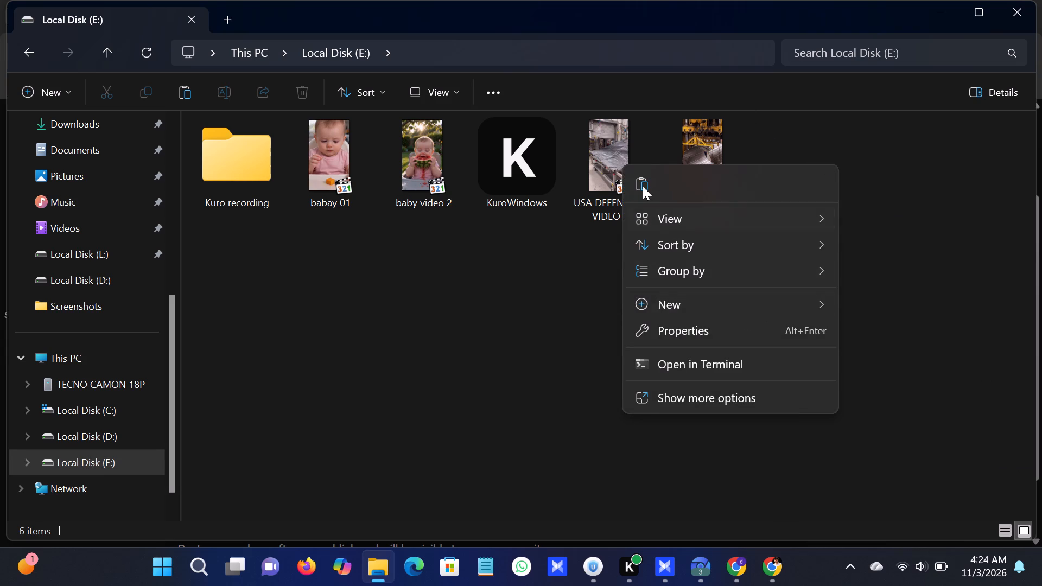
pyautogui.click(644, 182)
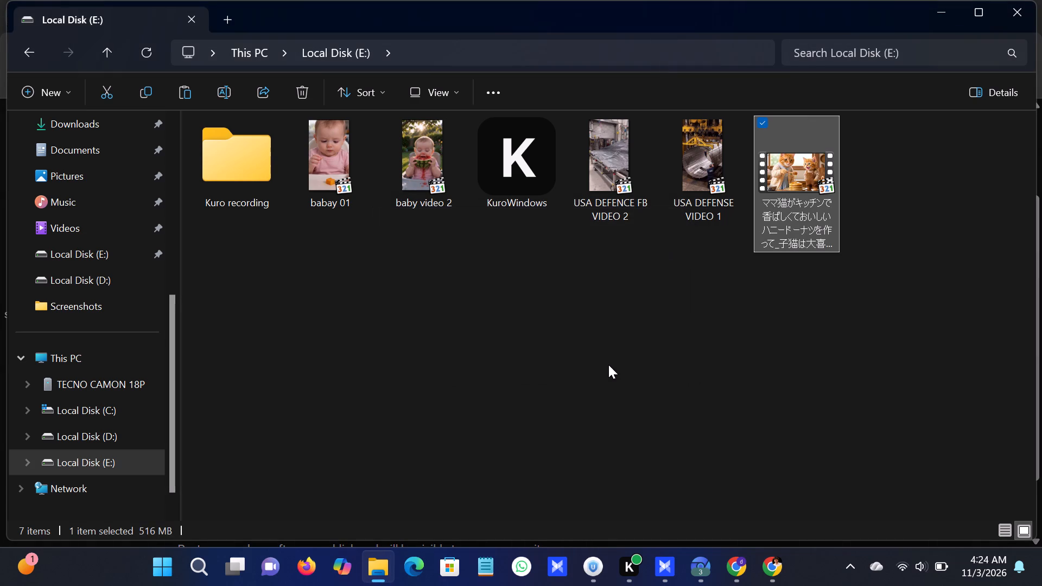
# Play the copied Japanese-titled cat video from Local Disk (E:) to check it, and close the player.
pyautogui.doubleClick(801, 195)
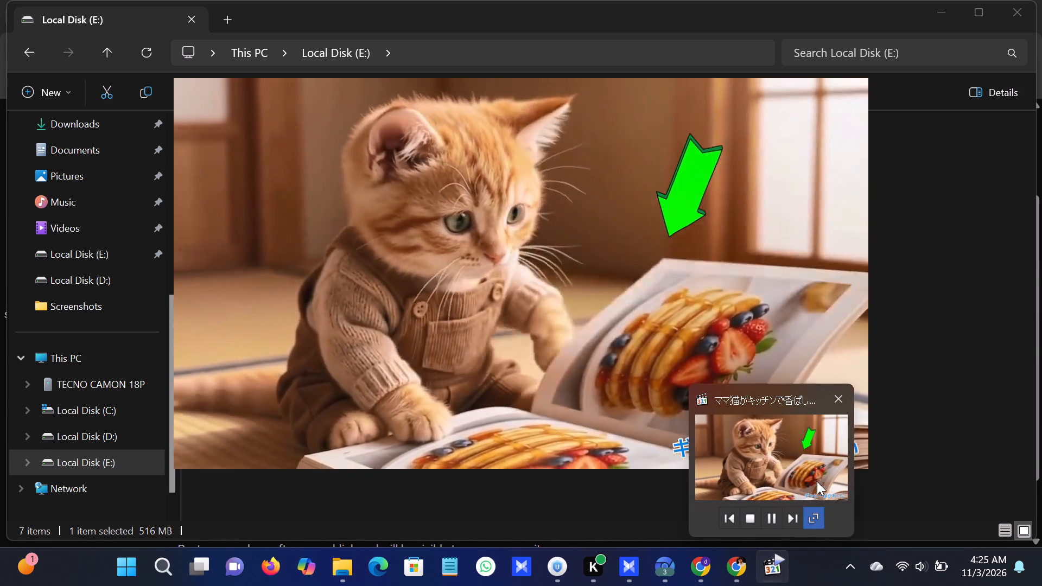
pyautogui.click(841, 402)
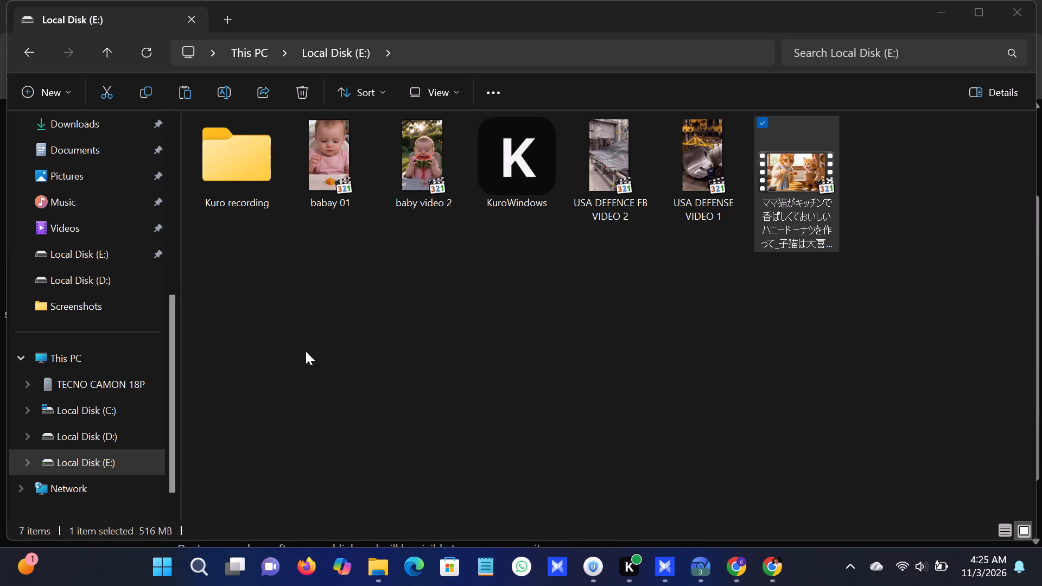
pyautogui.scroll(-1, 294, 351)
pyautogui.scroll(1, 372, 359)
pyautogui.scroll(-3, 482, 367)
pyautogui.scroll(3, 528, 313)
# Minimize the File Explorer and YouTube channel windows and bring up the bilibili Creator Hub in Chrome.
pyautogui.click(939, 3)
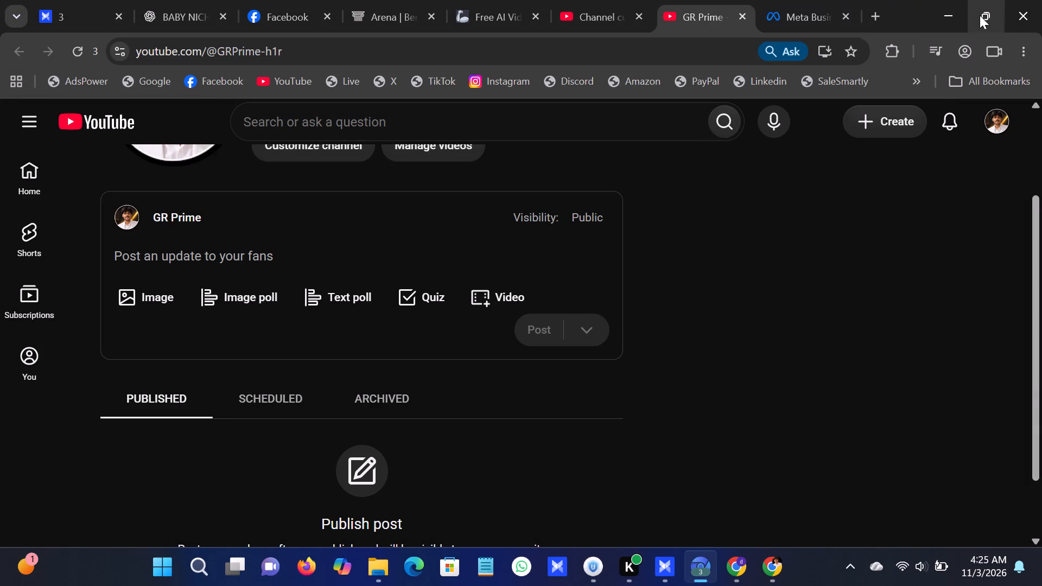
pyautogui.click(965, 14)
pyautogui.click(940, 14)
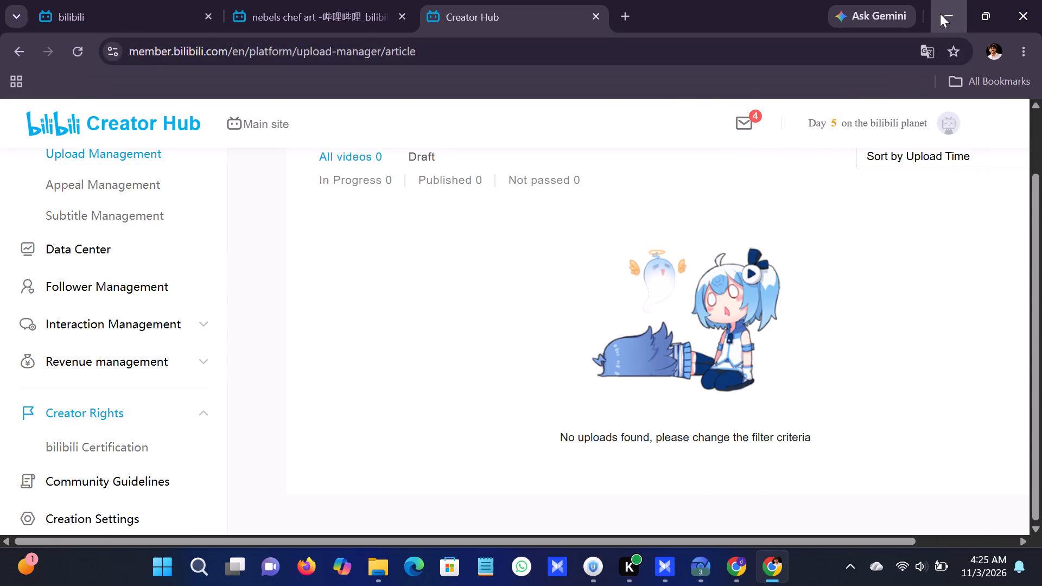
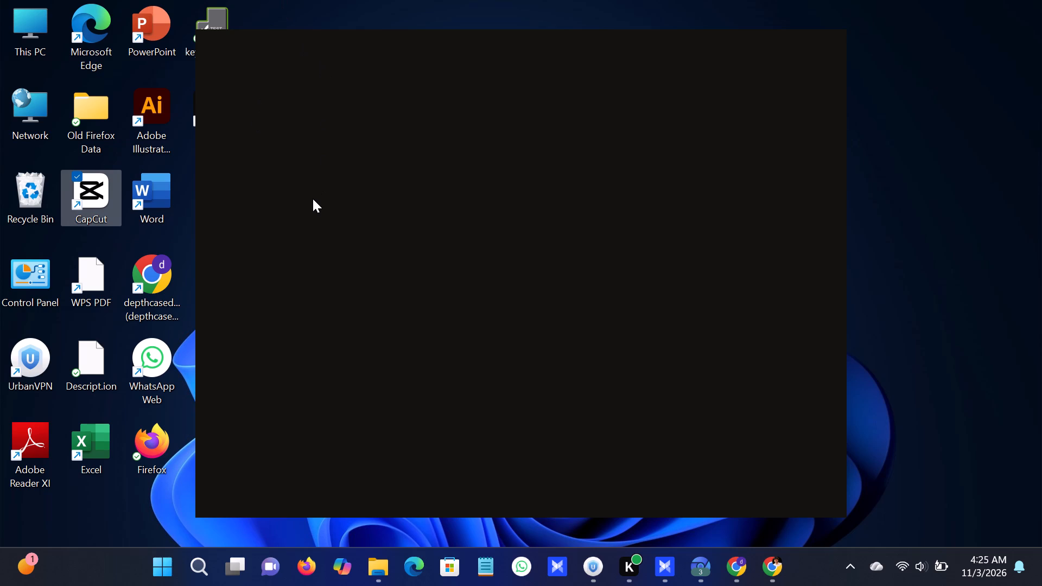
# Launch CapCut from its desktop shortcut.
pyautogui.moveTo(89, 197); pyautogui.dragTo(94, 207, button='right')
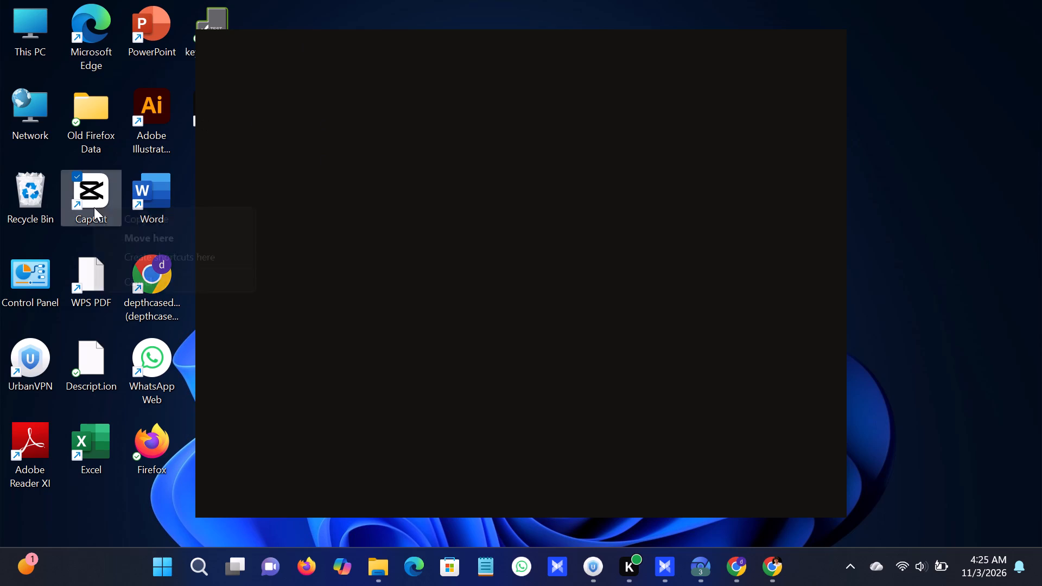
pyautogui.click(92, 199)
pyautogui.click(92, 199)
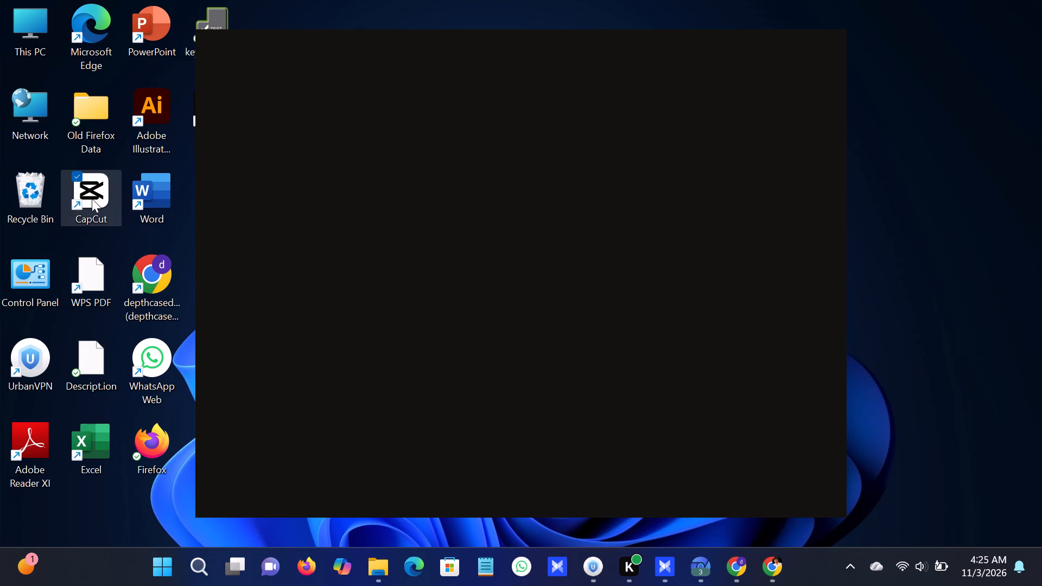
pyautogui.rightClick(92, 199)
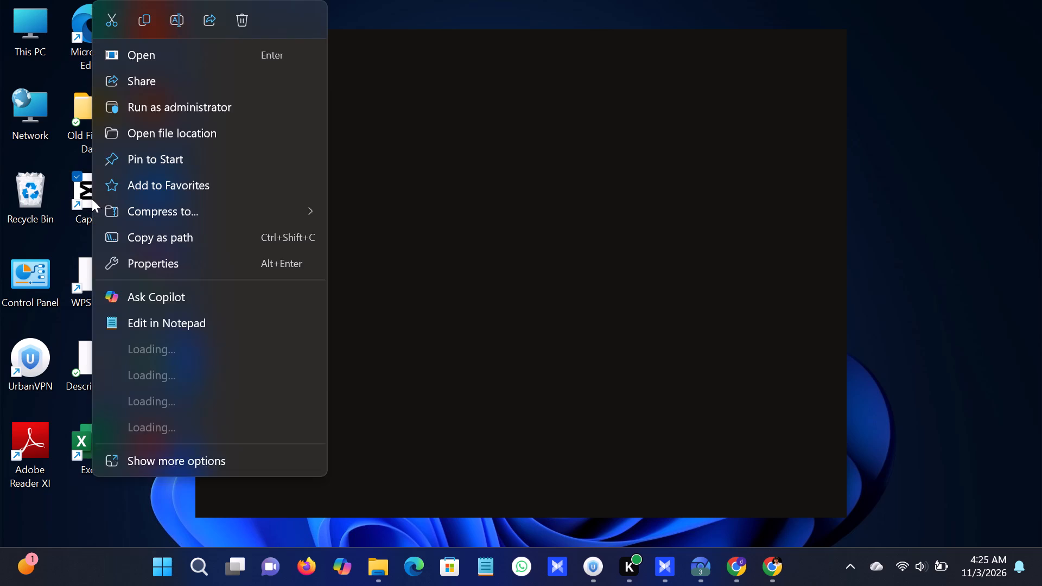
pyautogui.click(231, 53)
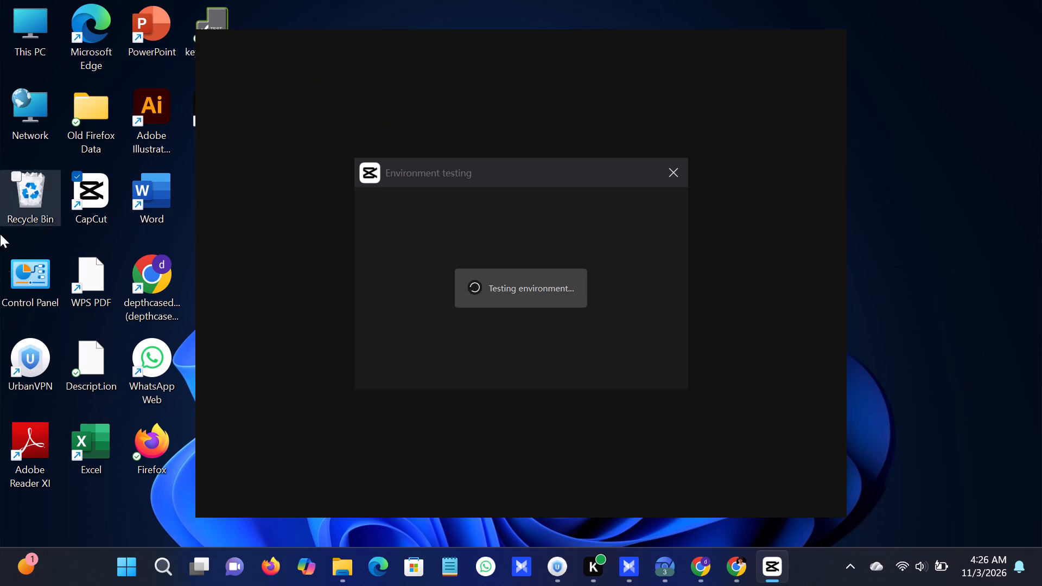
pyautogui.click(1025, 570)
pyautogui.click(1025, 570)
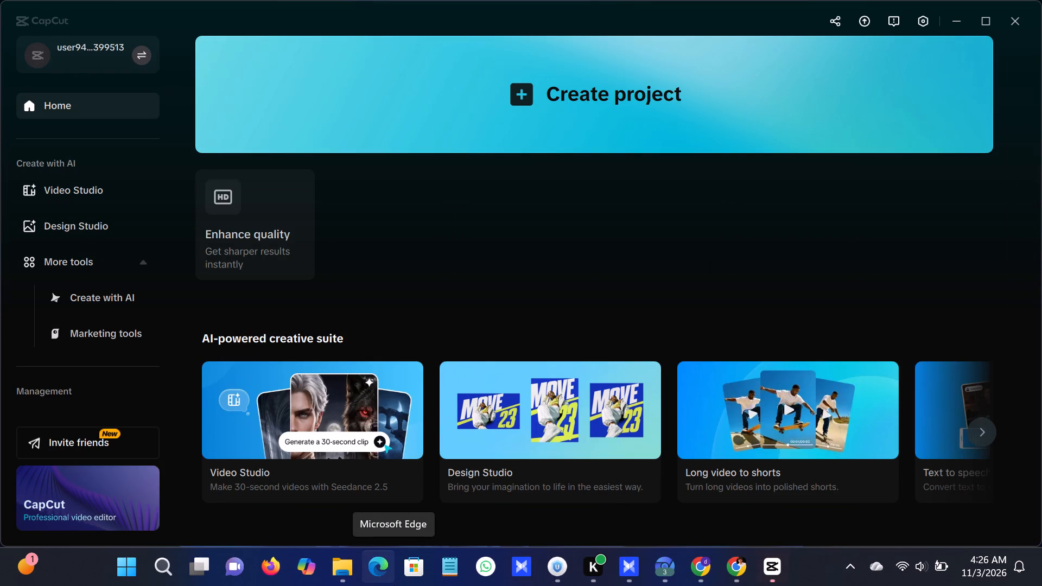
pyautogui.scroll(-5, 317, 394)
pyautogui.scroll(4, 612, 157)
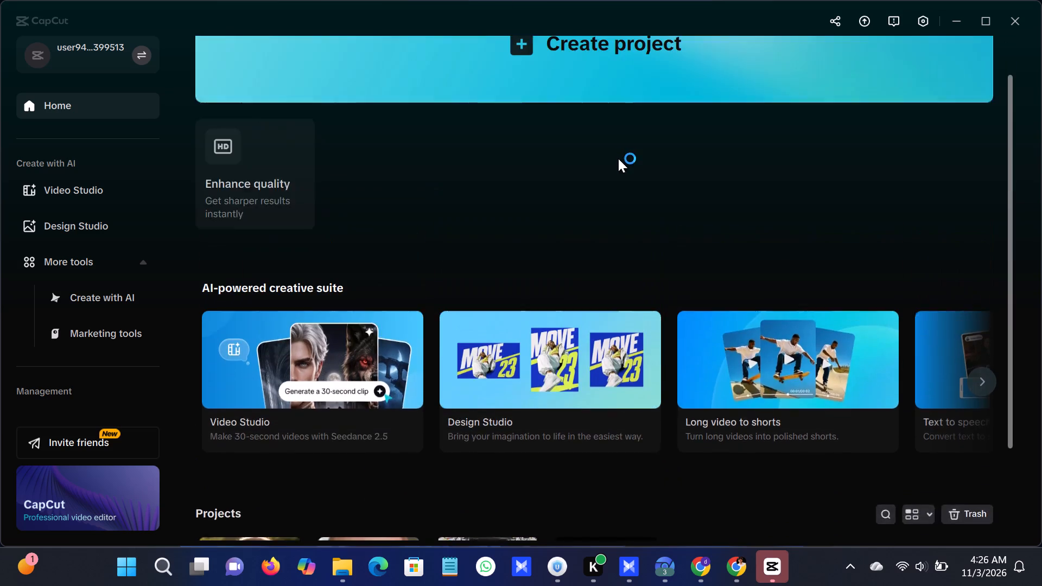
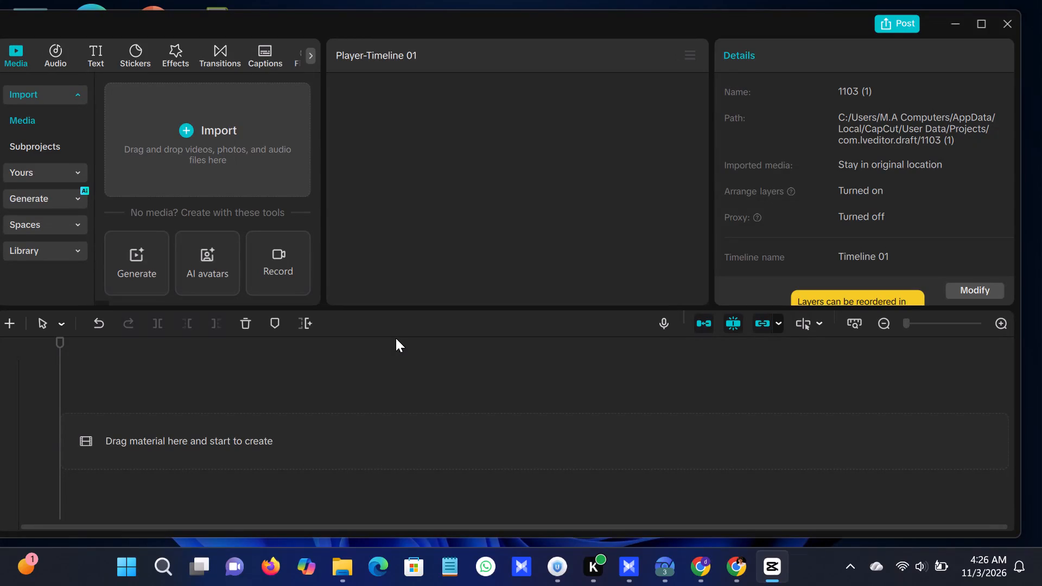
# Start a media import and select the Japanese-titled cat video on Local Disk (E:).
pyautogui.click(157, 167)
pyautogui.click(219, 154)
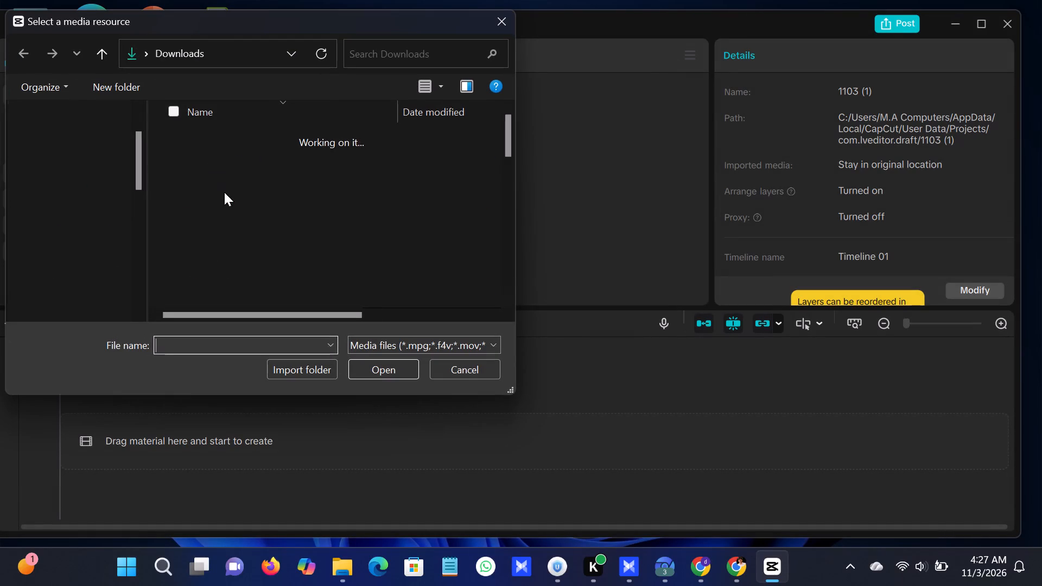
pyautogui.scroll(-4, 58, 263)
pyautogui.scroll(1, 67, 266)
pyautogui.scroll(-5, 67, 266)
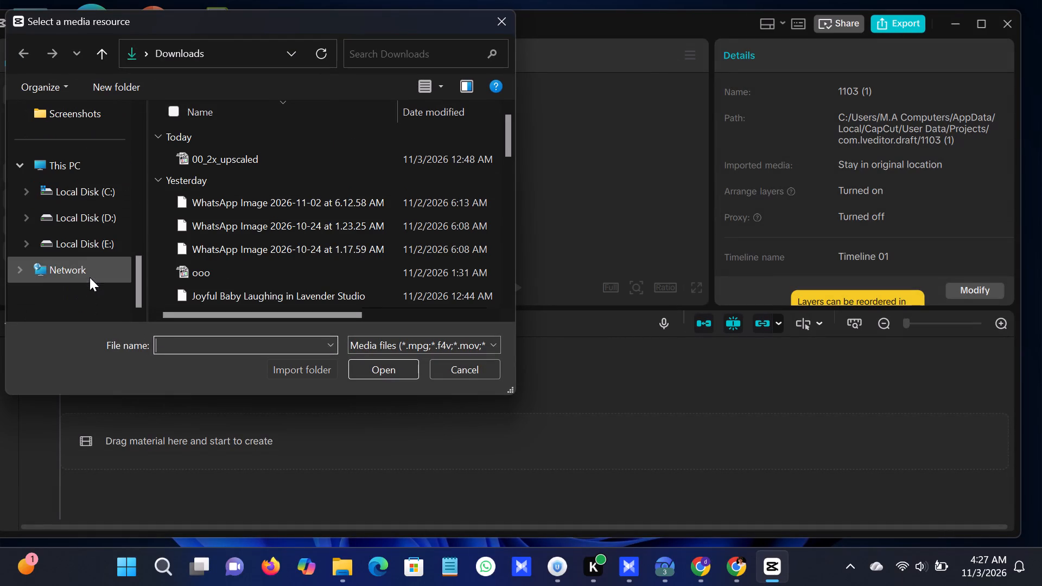
pyautogui.click(90, 251)
pyautogui.click(431, 261)
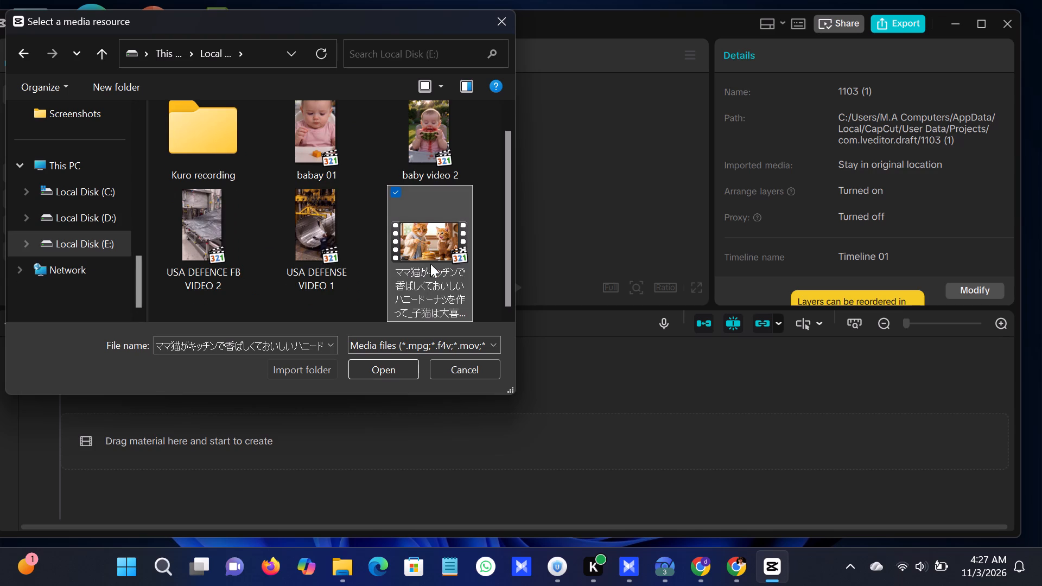
pyautogui.scroll(1, 416, 331)
pyautogui.scroll(-2, 416, 331)
# Take a screenshot of the selected cat video's thumbnail and title in the file dialog.
pyautogui.press('Print')
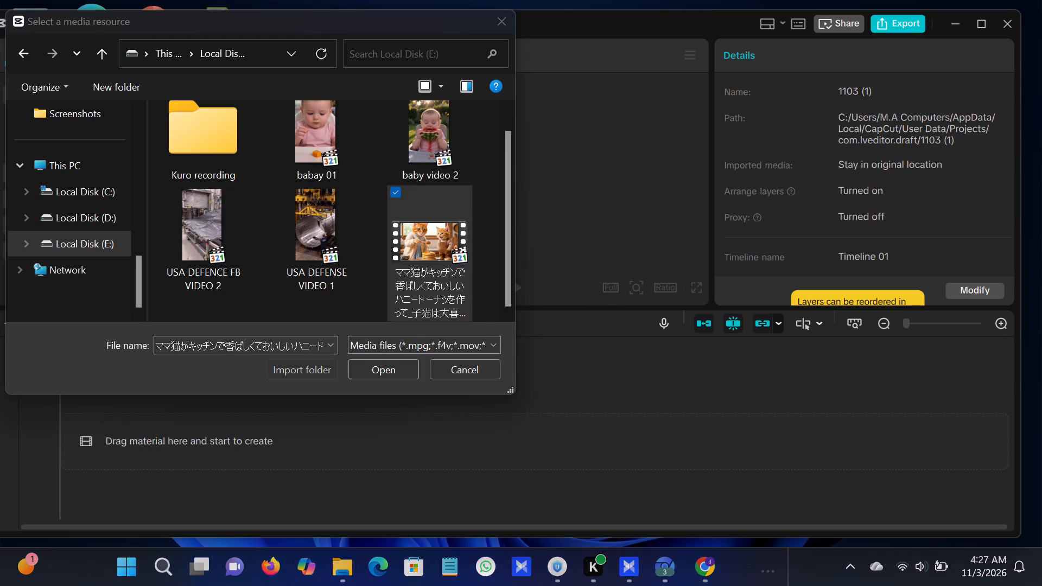
pyautogui.moveTo(371, 174); pyautogui.dragTo(484, 331)
pyautogui.scroll(-1, 480, 483)
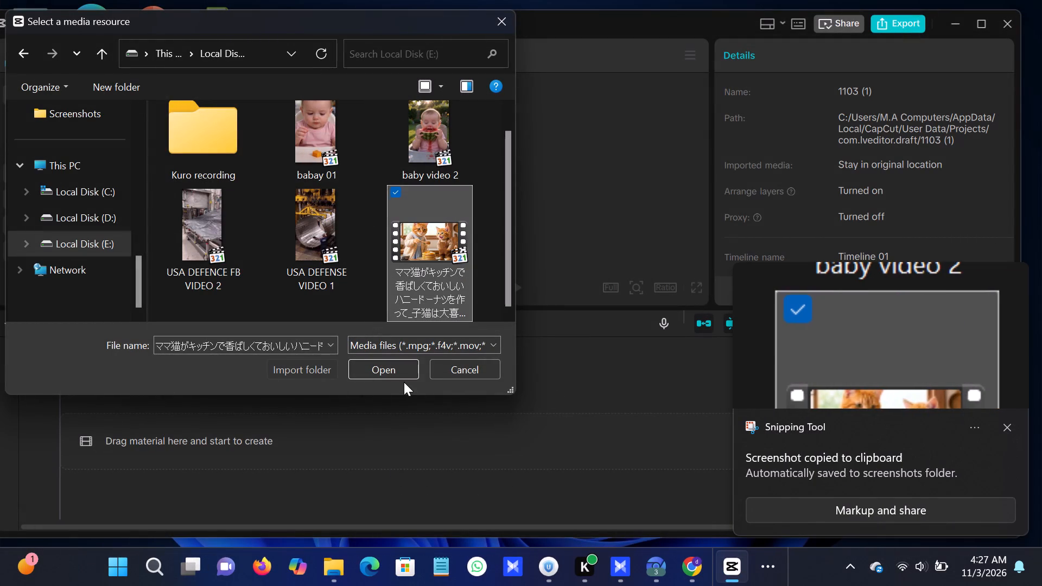
# Import the selected cat video and add it to the timeline.
pyautogui.click(402, 372)
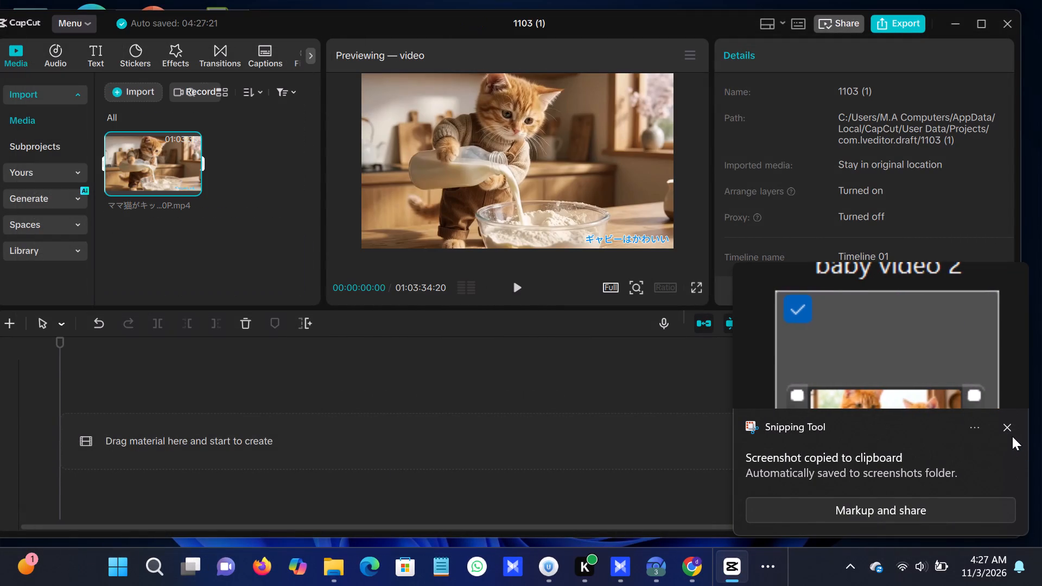
pyautogui.moveTo(1011, 432); pyautogui.dragTo(1041, 430)
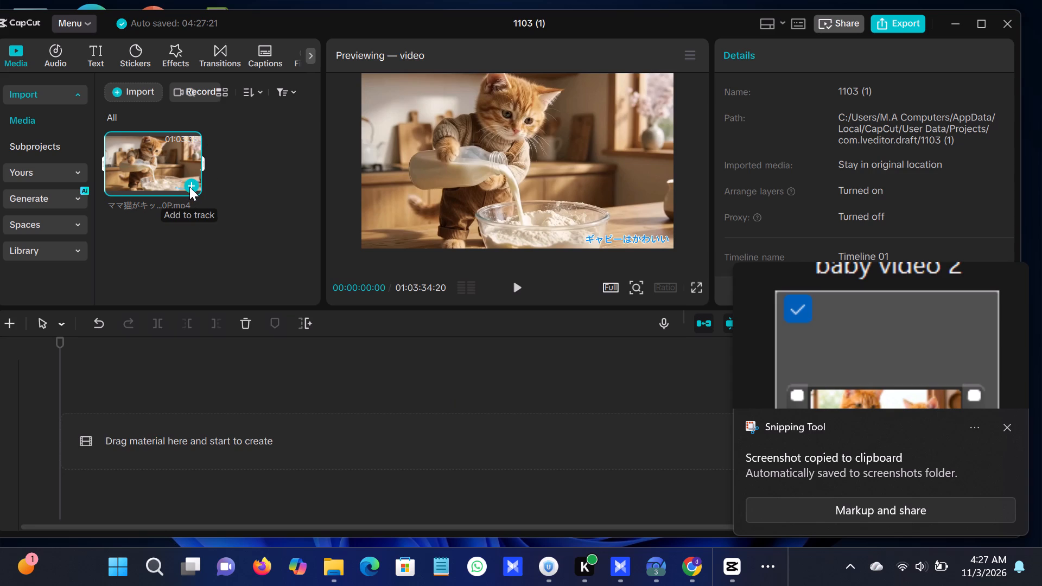
pyautogui.click(191, 187)
pyautogui.scroll(-1, 652, 332)
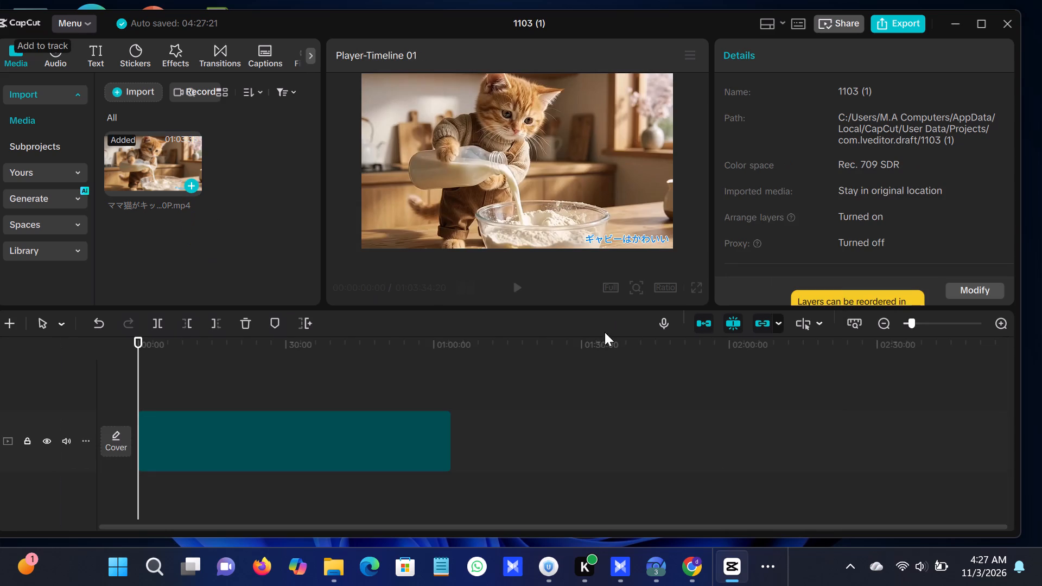
# Play the cat video from the start of the timeline.
pyautogui.click(460, 367)
pyautogui.moveTo(264, 363); pyautogui.dragTo(256, 363)
pyautogui.click(233, 355)
pyautogui.moveTo(208, 351); pyautogui.dragTo(107, 349)
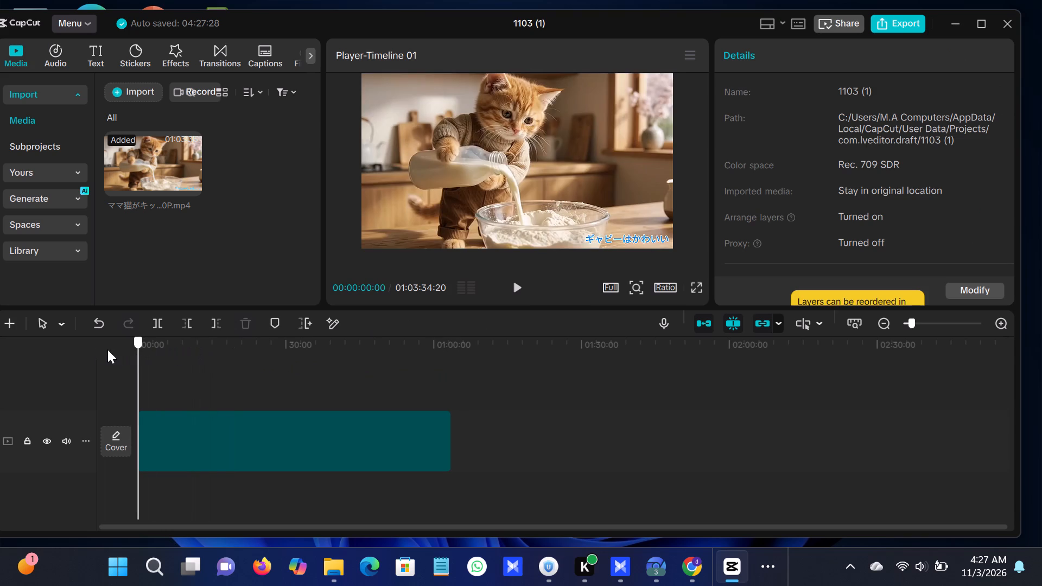
pyautogui.moveTo(107, 349); pyautogui.dragTo(96, 349)
pyautogui.click(529, 285)
pyautogui.click(522, 287)
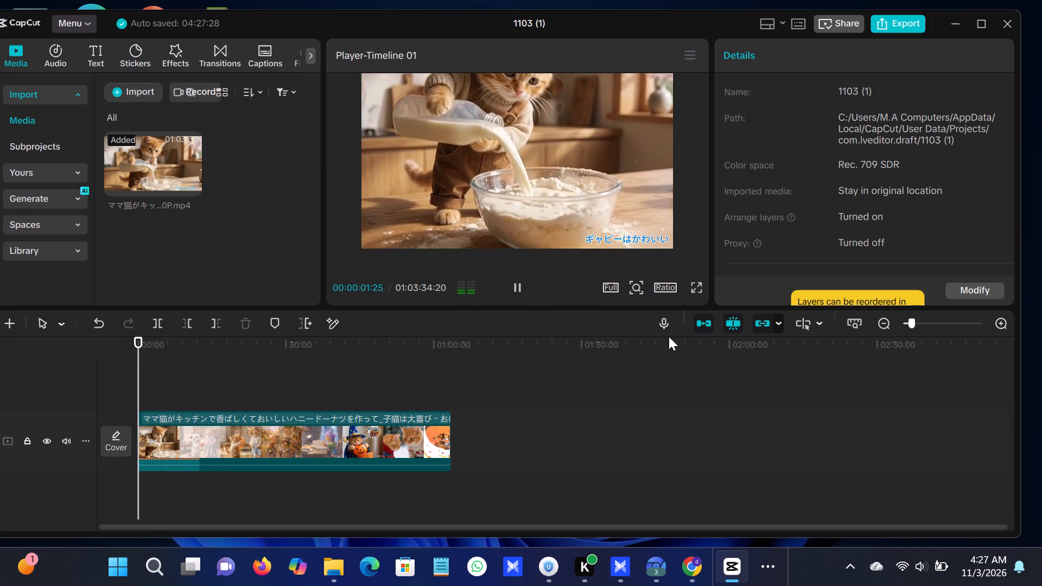
# Lower the computer's sound volume slightly.
pyautogui.click(932, 559)
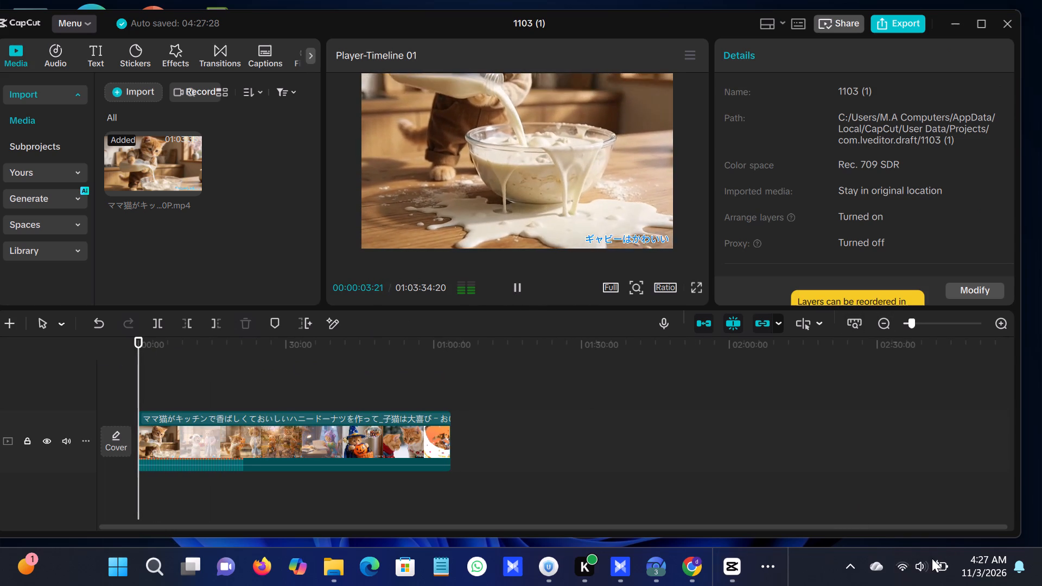
pyautogui.click(945, 463)
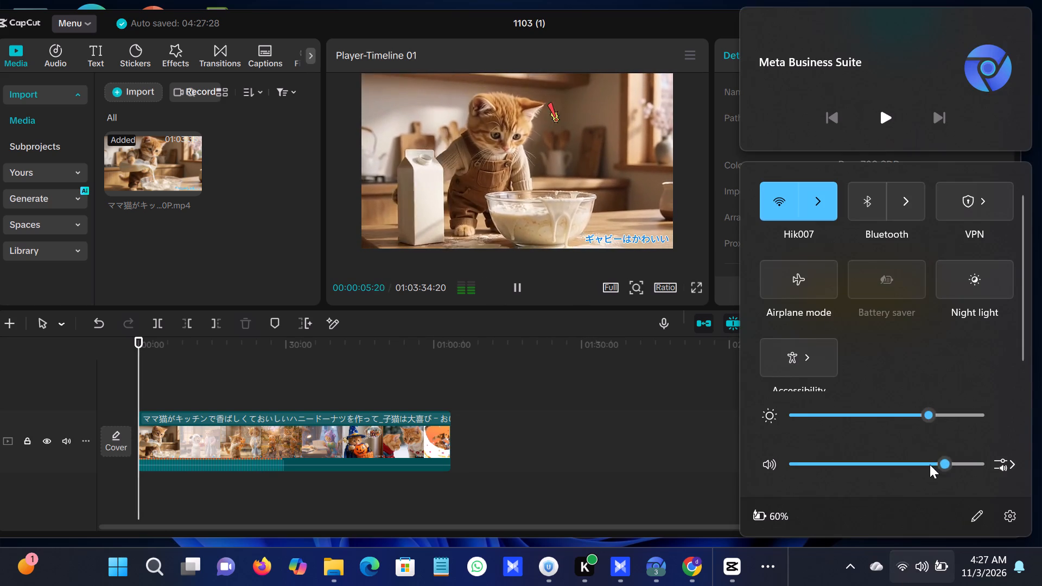
pyautogui.click(930, 464)
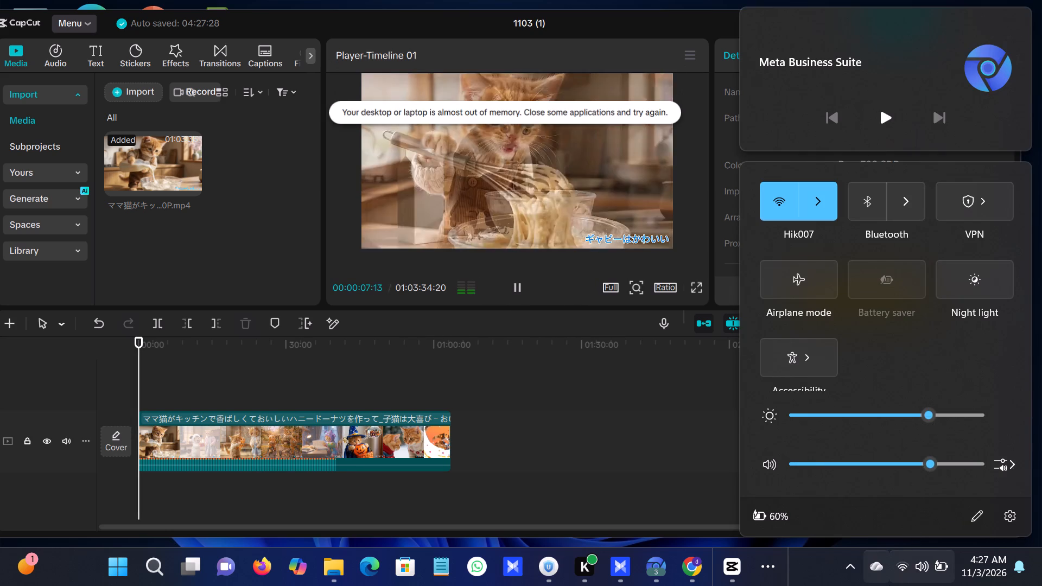
pyautogui.click(909, 578)
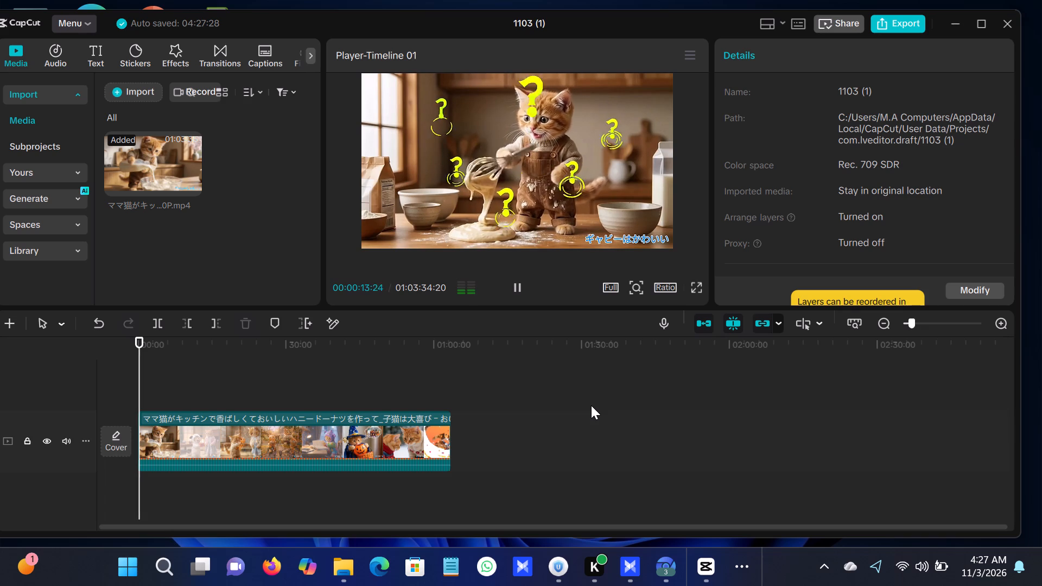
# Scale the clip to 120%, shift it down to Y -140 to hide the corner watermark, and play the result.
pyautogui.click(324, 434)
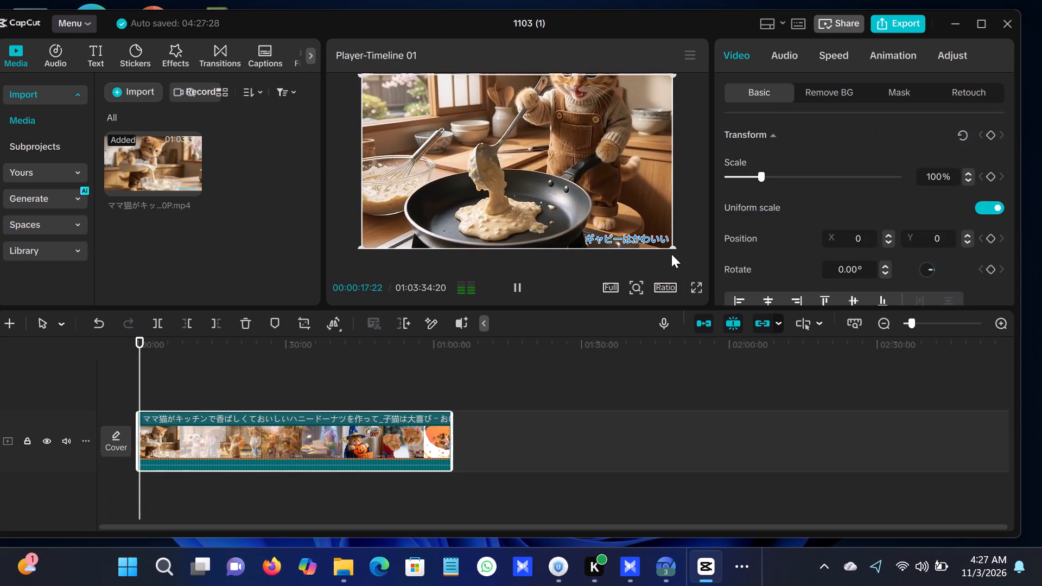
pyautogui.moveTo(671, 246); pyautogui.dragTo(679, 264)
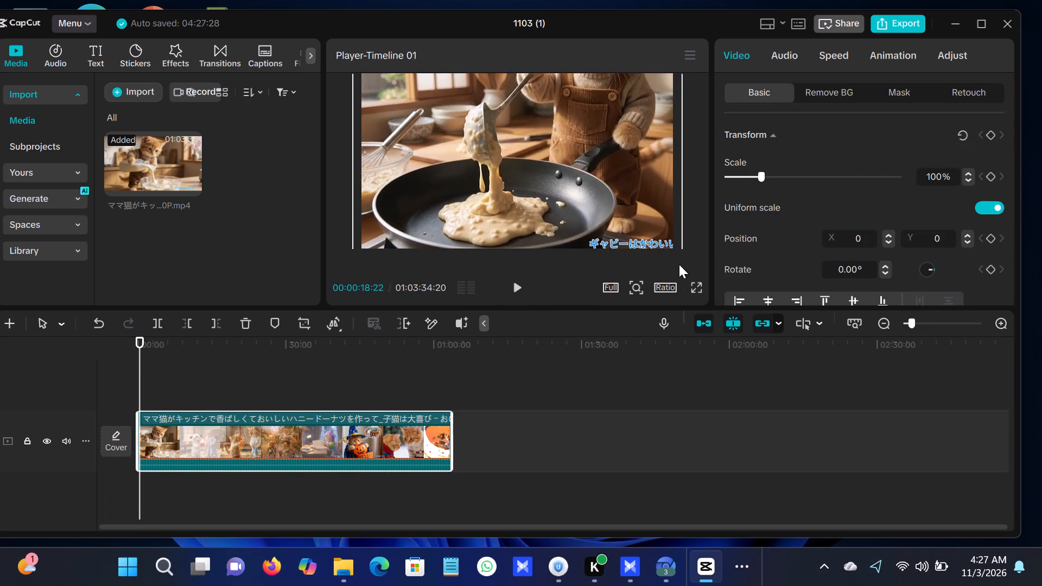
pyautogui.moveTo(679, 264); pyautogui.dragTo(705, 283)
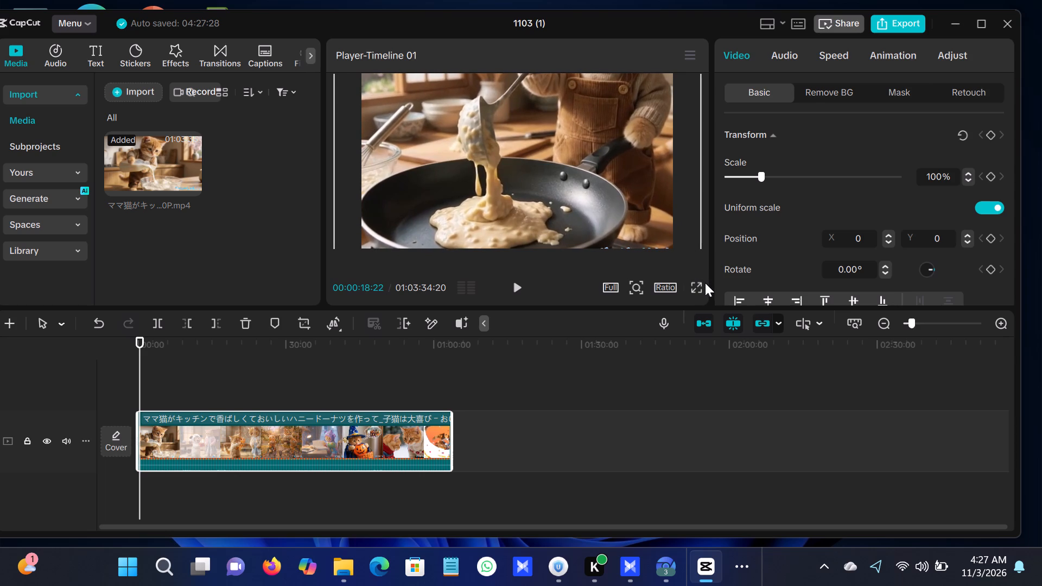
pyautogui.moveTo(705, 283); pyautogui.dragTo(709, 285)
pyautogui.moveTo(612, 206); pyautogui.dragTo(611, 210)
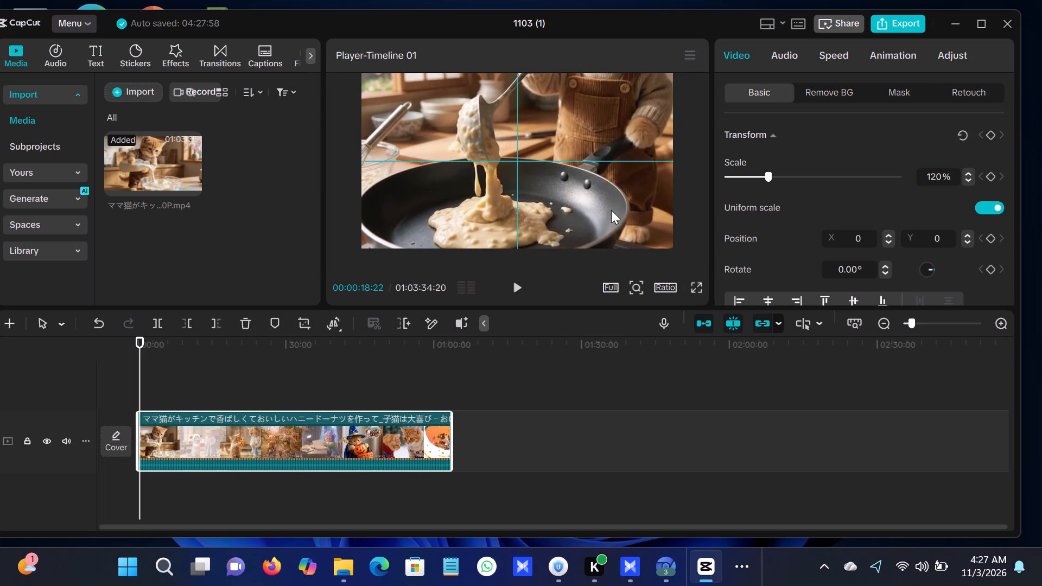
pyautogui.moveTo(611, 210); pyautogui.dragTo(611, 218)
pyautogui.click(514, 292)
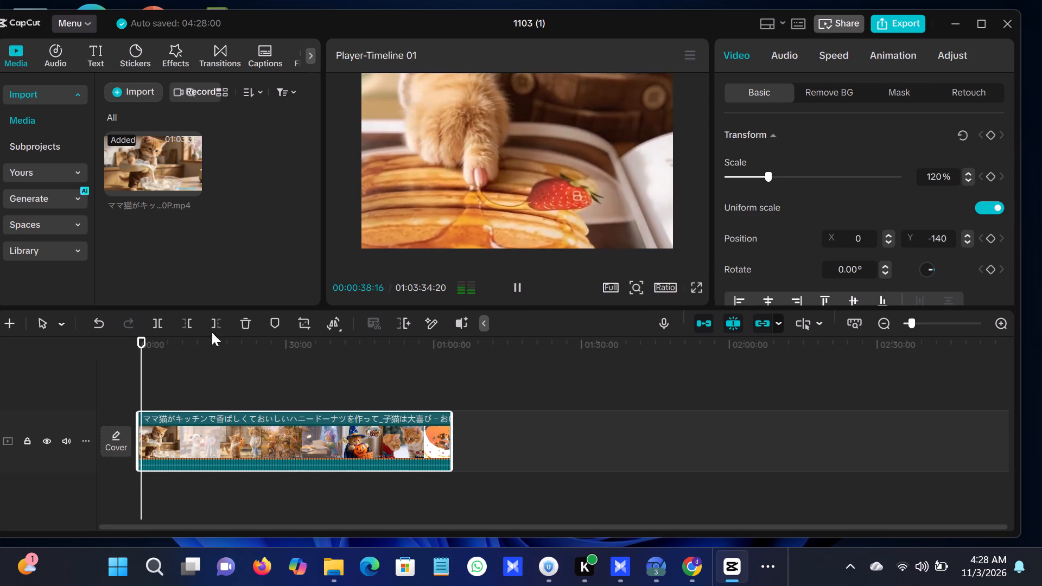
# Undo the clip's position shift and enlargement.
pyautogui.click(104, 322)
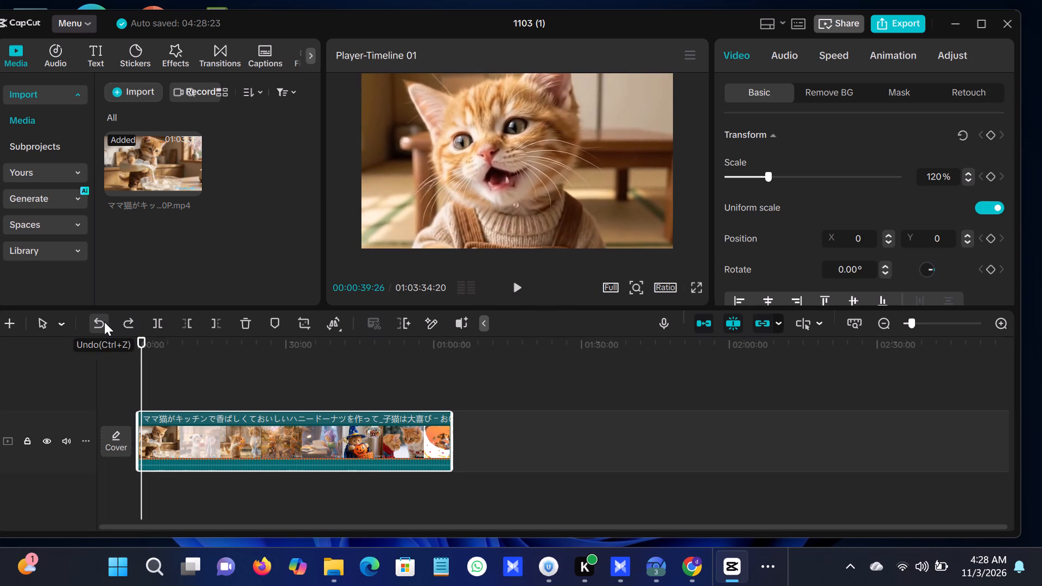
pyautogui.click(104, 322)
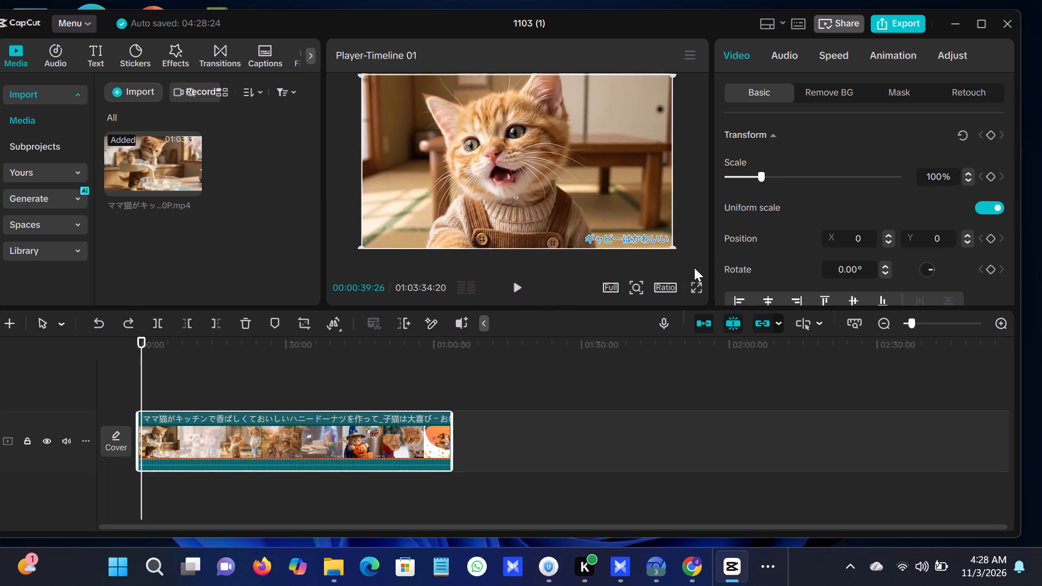
# Crop the bottom strip containing the ギャビーはかわいい watermark off the clip, keeping its full width.
pyautogui.click(532, 180)
pyautogui.click(302, 327)
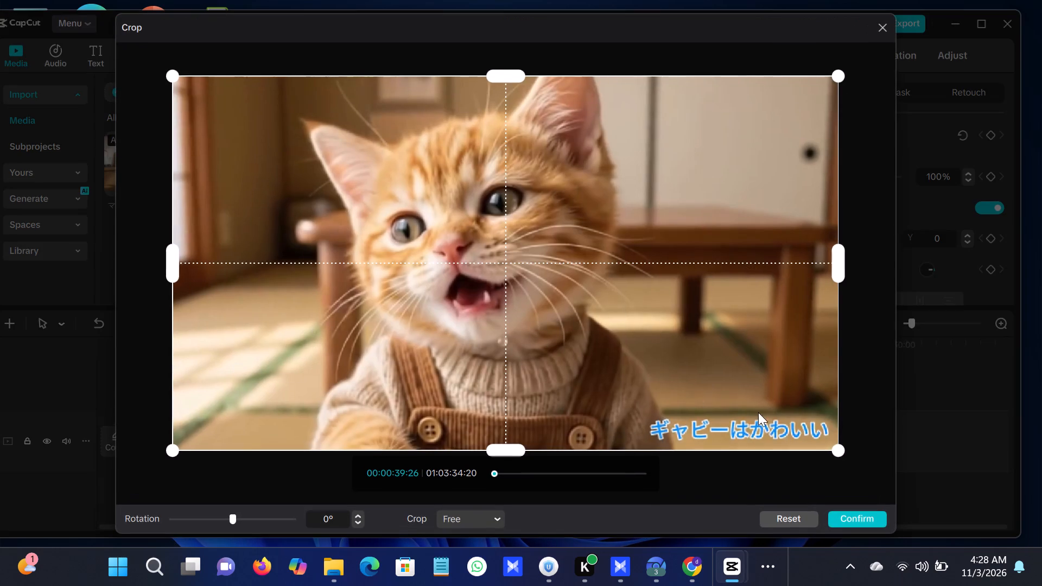
pyautogui.moveTo(842, 449); pyautogui.dragTo(850, 417)
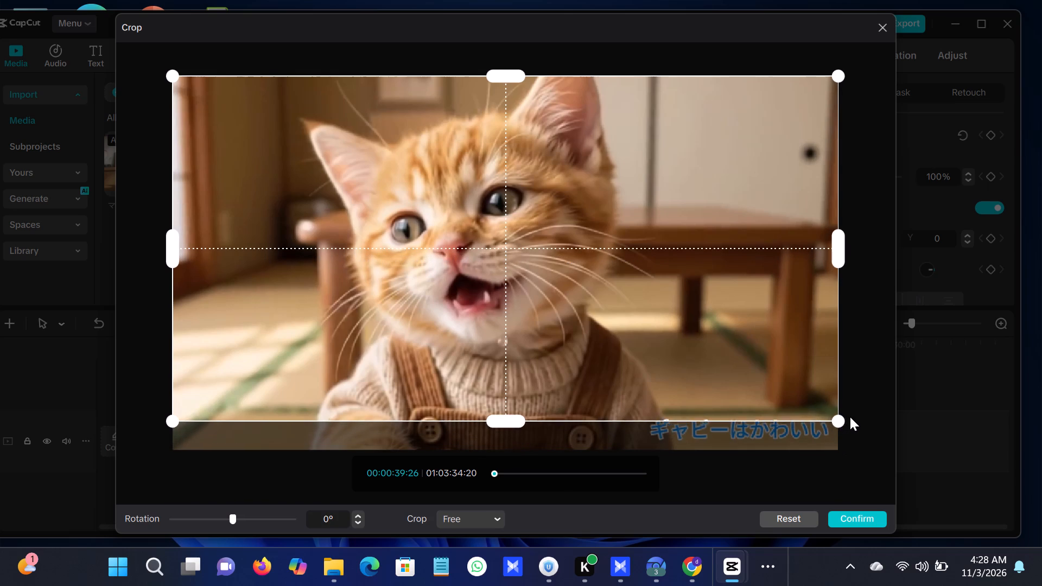
pyautogui.moveTo(850, 417); pyautogui.dragTo(853, 414)
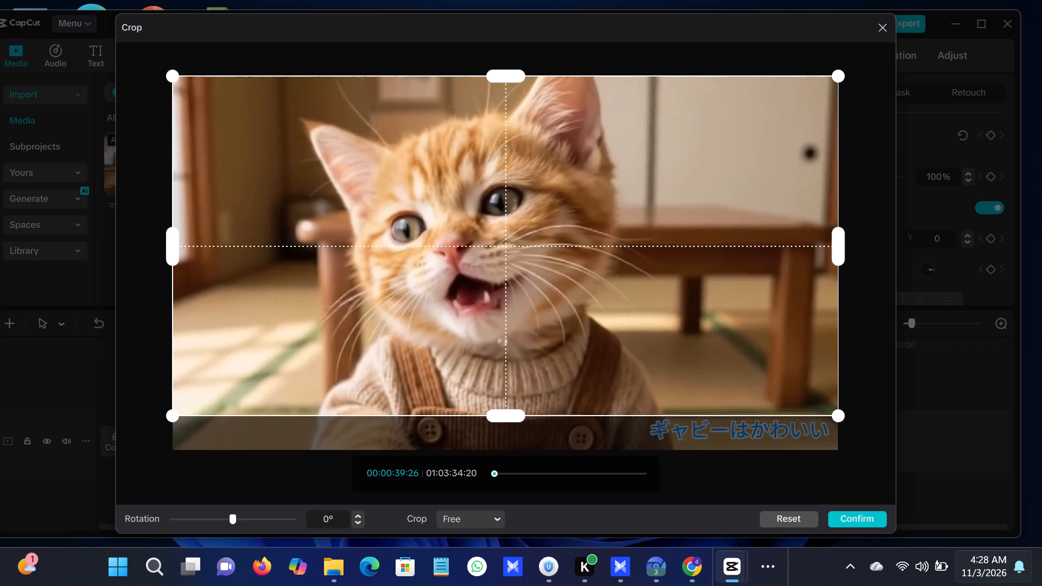
pyautogui.click(852, 519)
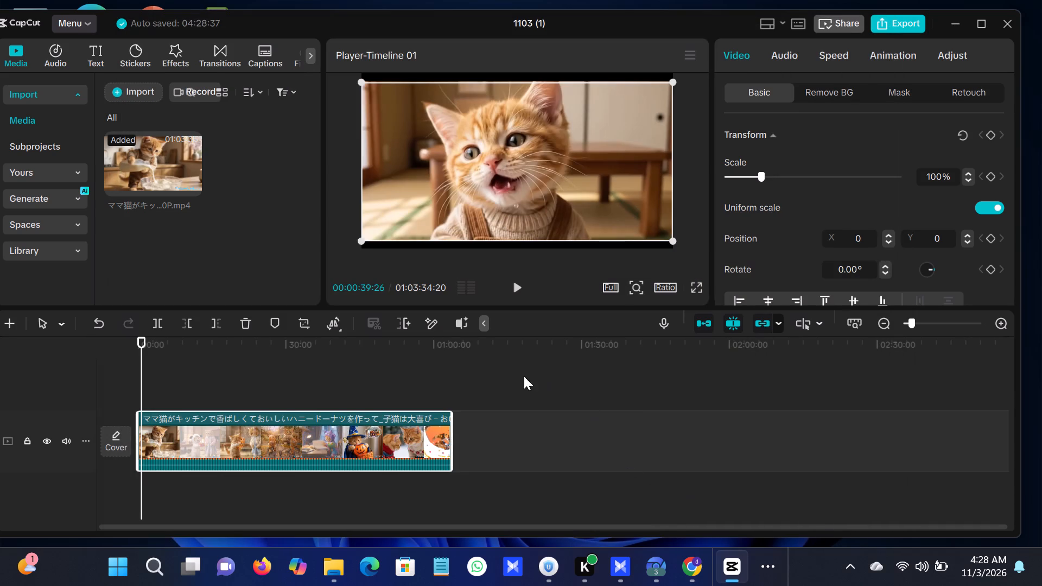
# Scale the cropped clip to 104% and check the framing at about 50:36 on the timeline.
pyautogui.moveTo(669, 242); pyautogui.dragTo(674, 245)
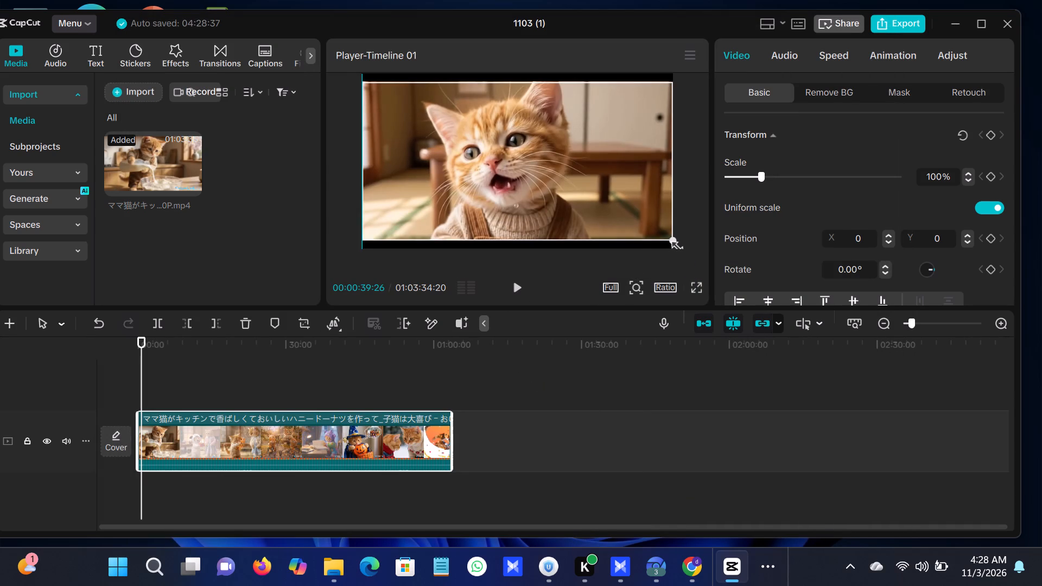
pyautogui.moveTo(674, 245); pyautogui.dragTo(677, 251)
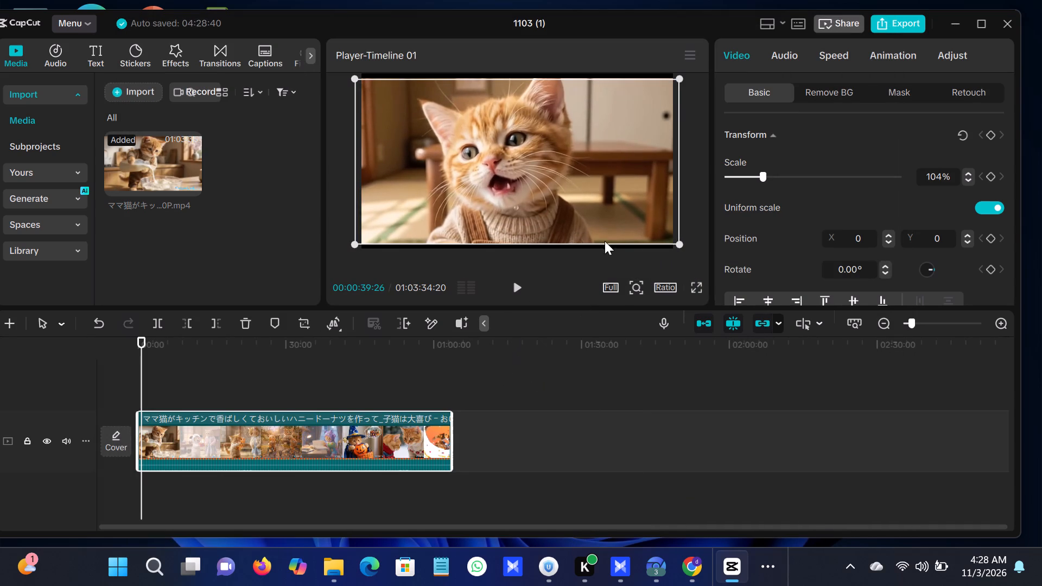
pyautogui.click(622, 378)
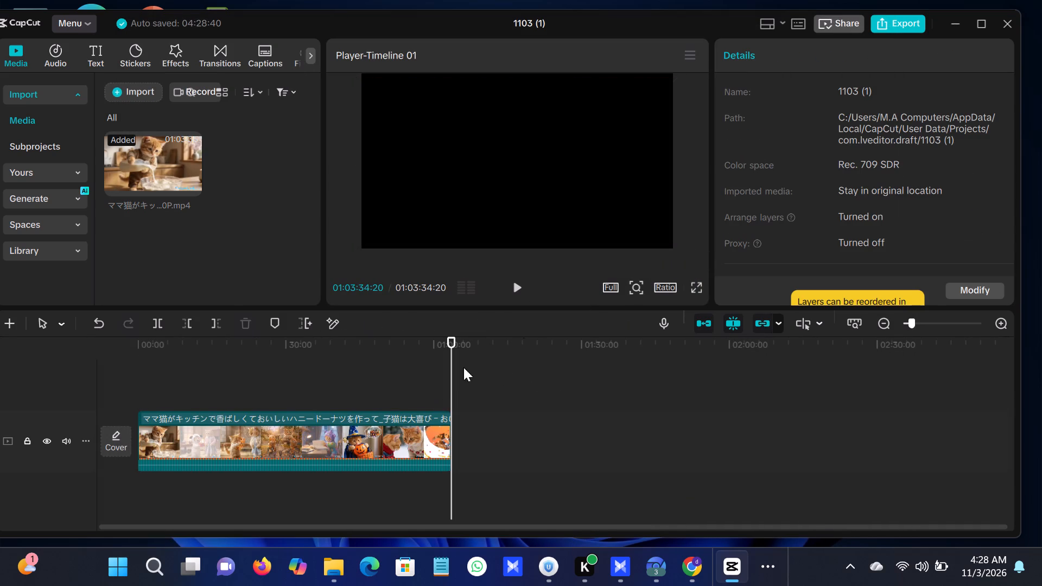
pyautogui.click(387, 366)
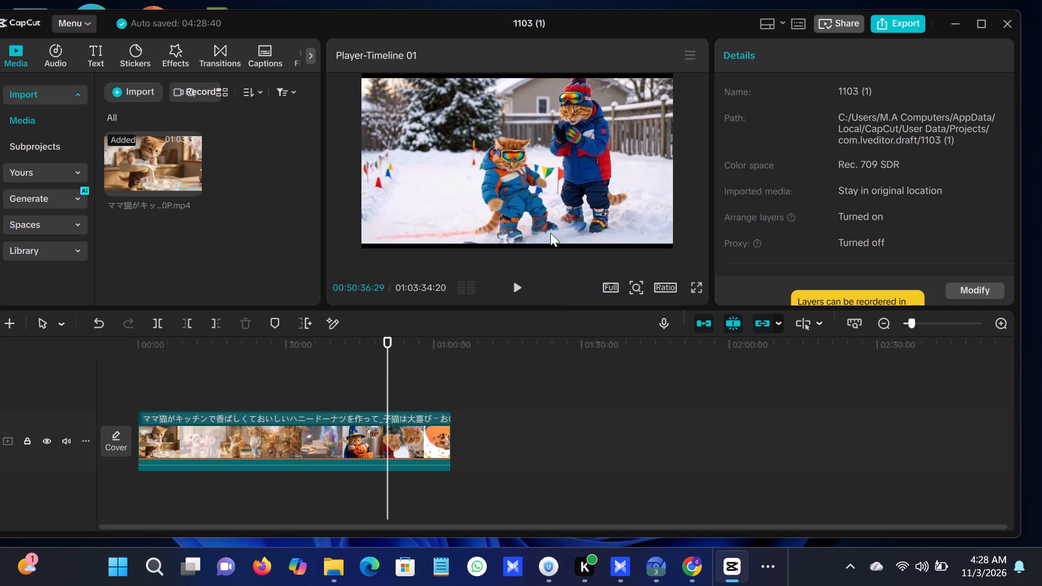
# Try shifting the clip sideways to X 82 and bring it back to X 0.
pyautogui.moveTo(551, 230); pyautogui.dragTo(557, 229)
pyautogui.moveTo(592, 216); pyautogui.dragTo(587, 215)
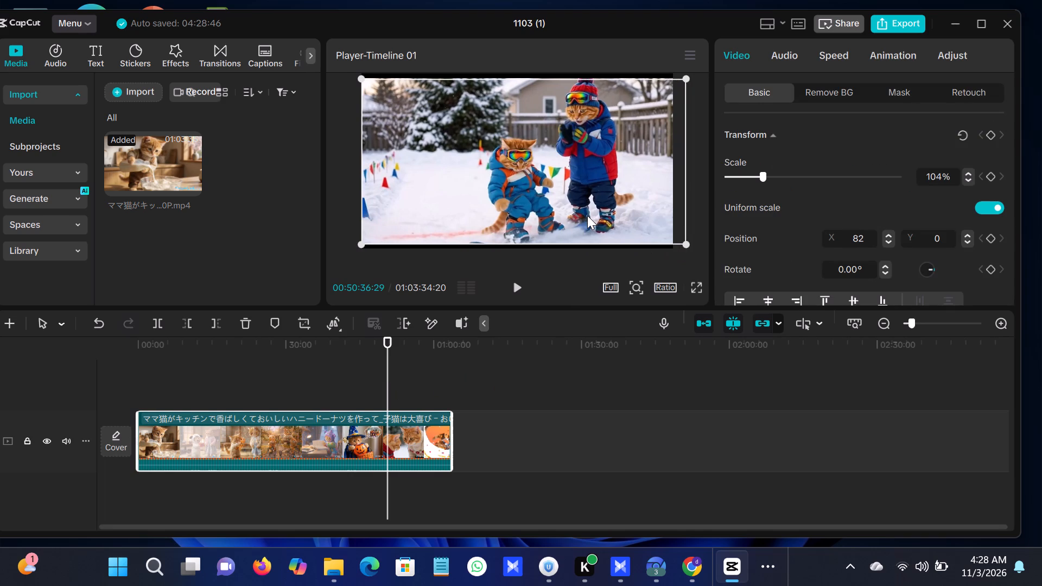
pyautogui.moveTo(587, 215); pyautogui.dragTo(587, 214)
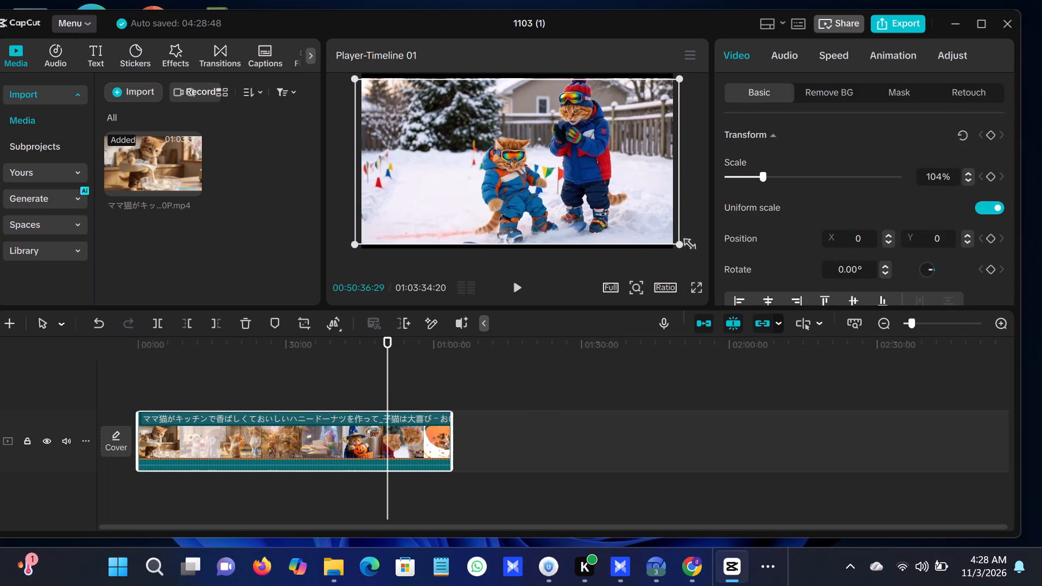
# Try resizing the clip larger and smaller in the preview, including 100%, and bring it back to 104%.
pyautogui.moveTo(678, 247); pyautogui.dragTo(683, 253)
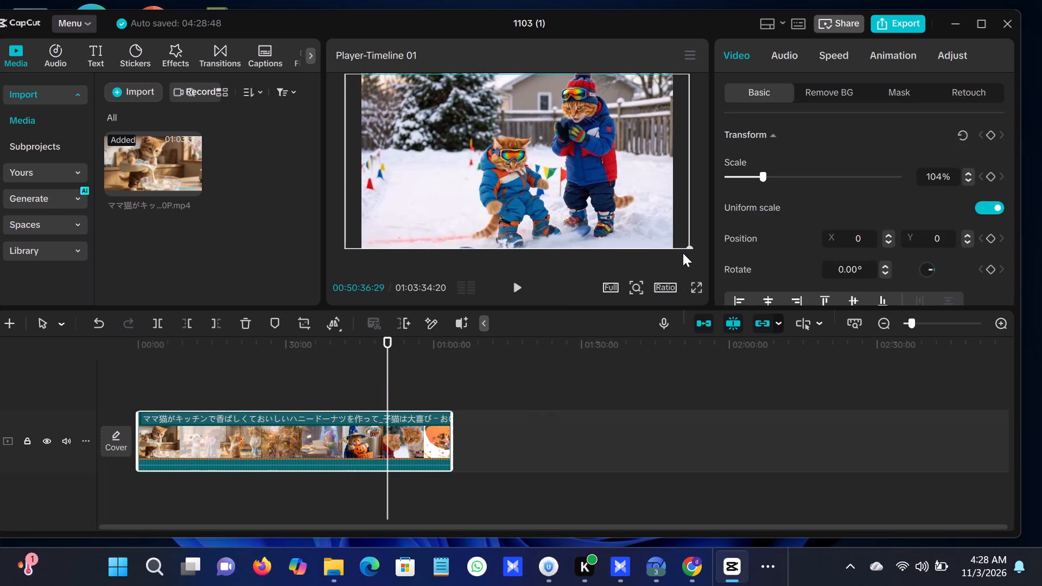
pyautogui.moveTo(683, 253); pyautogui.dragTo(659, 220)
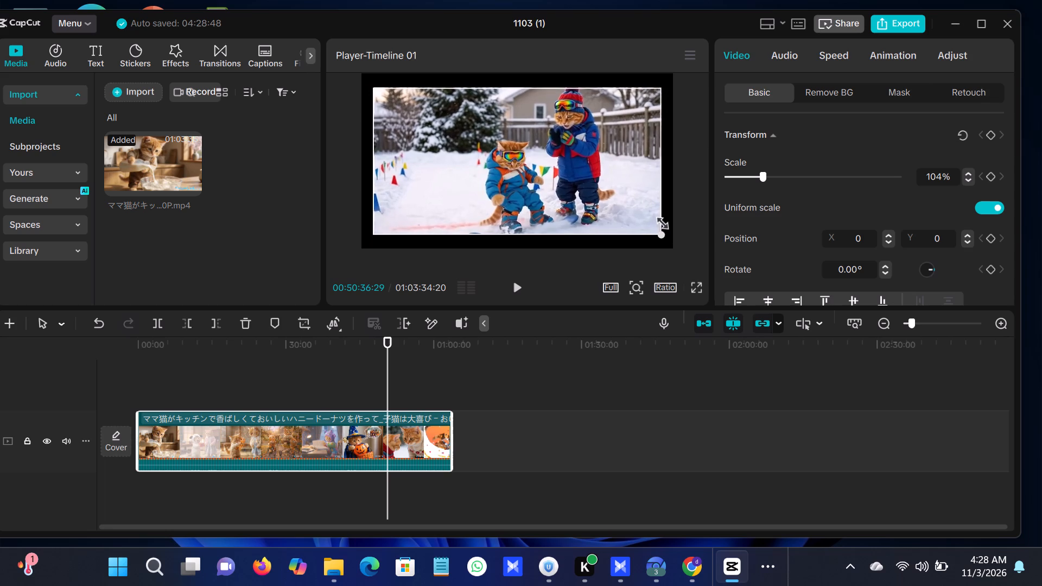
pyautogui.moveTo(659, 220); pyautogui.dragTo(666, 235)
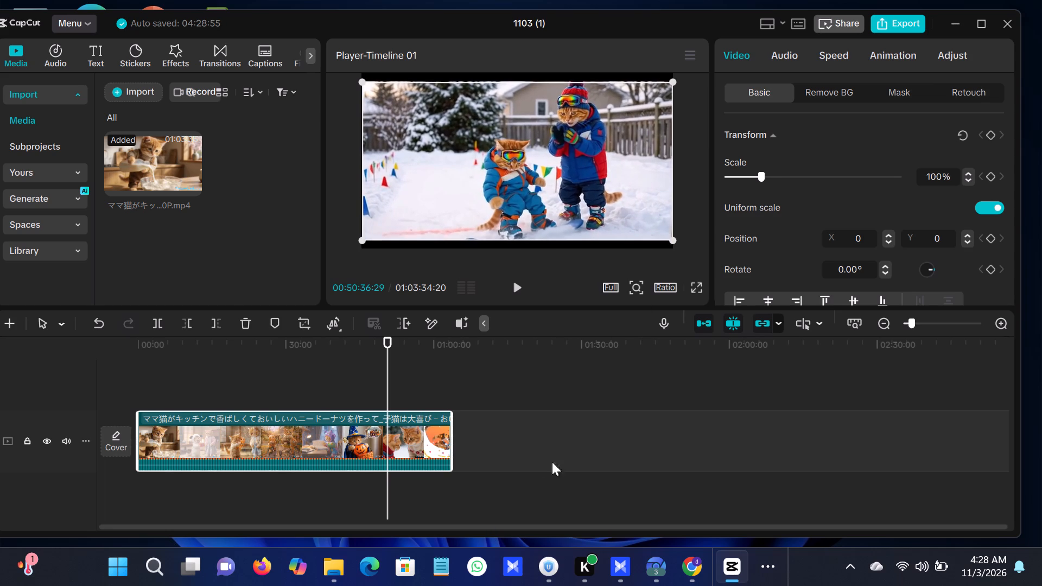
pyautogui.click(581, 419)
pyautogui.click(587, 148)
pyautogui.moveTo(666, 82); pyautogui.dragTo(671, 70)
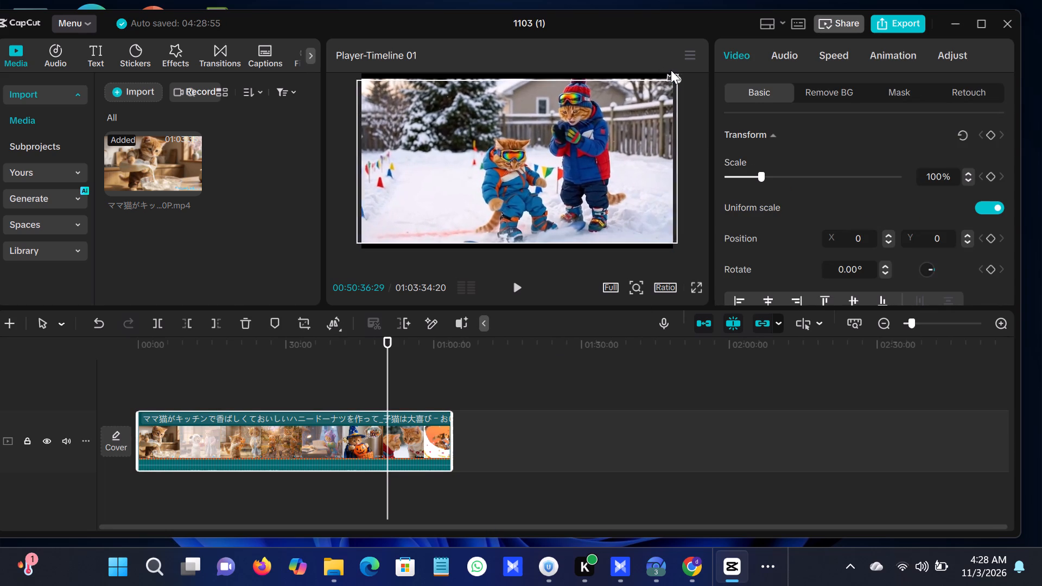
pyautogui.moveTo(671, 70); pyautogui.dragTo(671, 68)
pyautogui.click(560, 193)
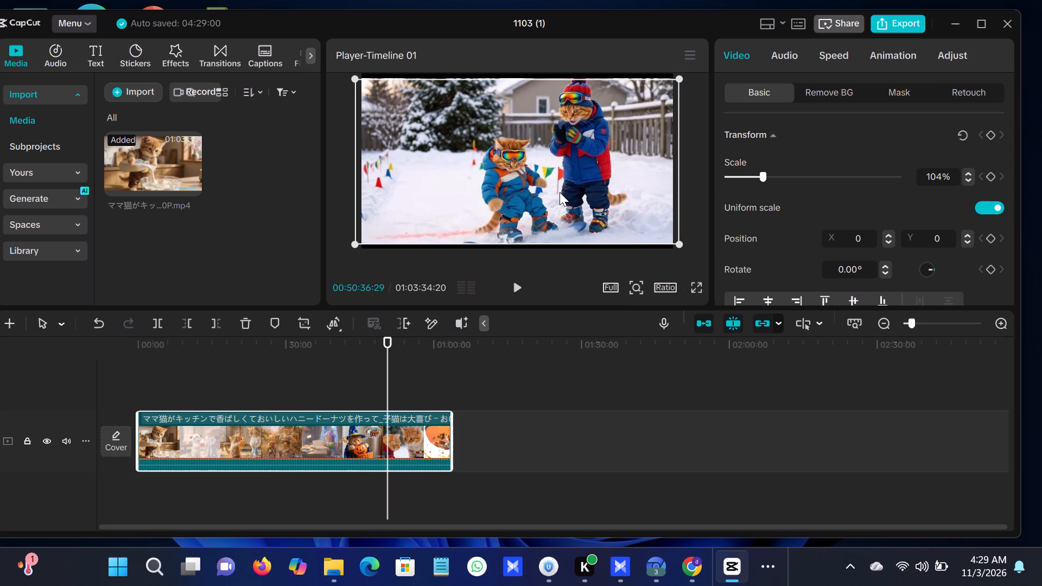
# Scan backward through the video to around 4:30 and play it to check the cropped framing and remaining captions.
pyautogui.click(289, 359)
pyautogui.moveTo(287, 359); pyautogui.dragTo(281, 358)
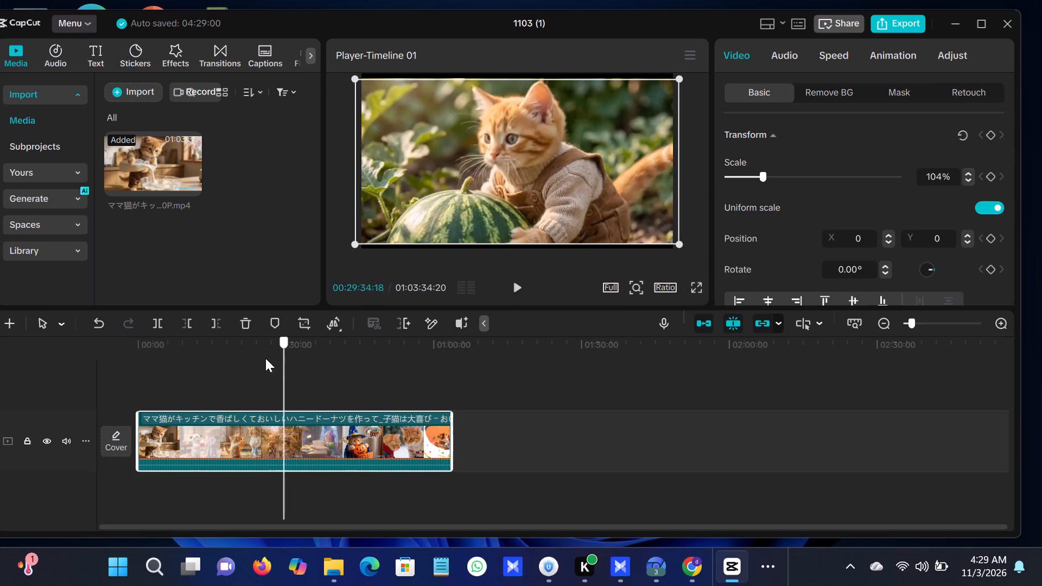
pyautogui.moveTo(265, 358); pyautogui.dragTo(255, 359)
pyautogui.doubleClick(230, 360)
pyautogui.click(222, 360)
pyautogui.click(209, 360)
pyautogui.click(206, 360)
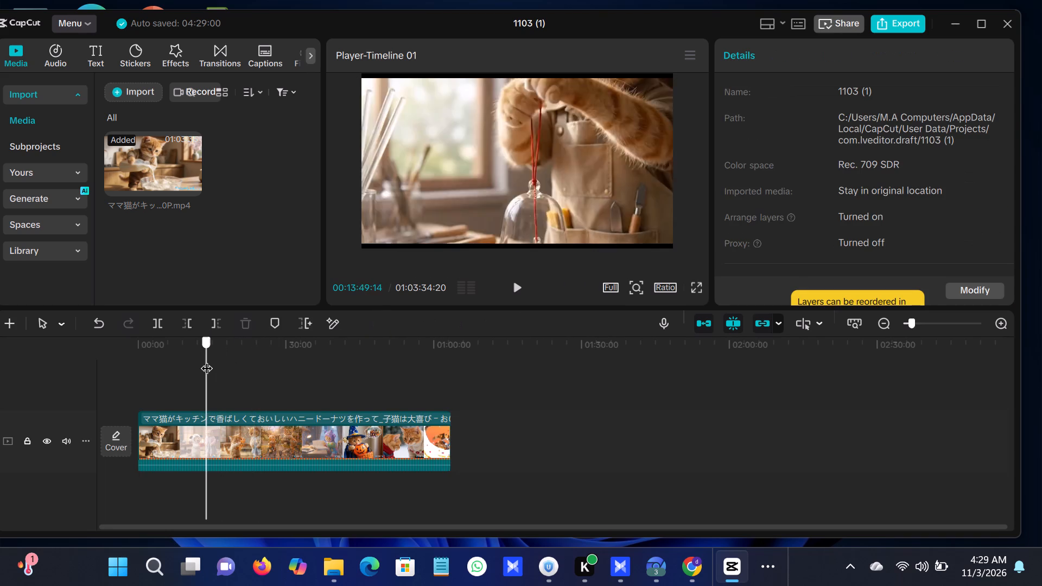
pyautogui.click(193, 356)
pyautogui.click(180, 352)
pyautogui.click(172, 352)
pyautogui.click(167, 354)
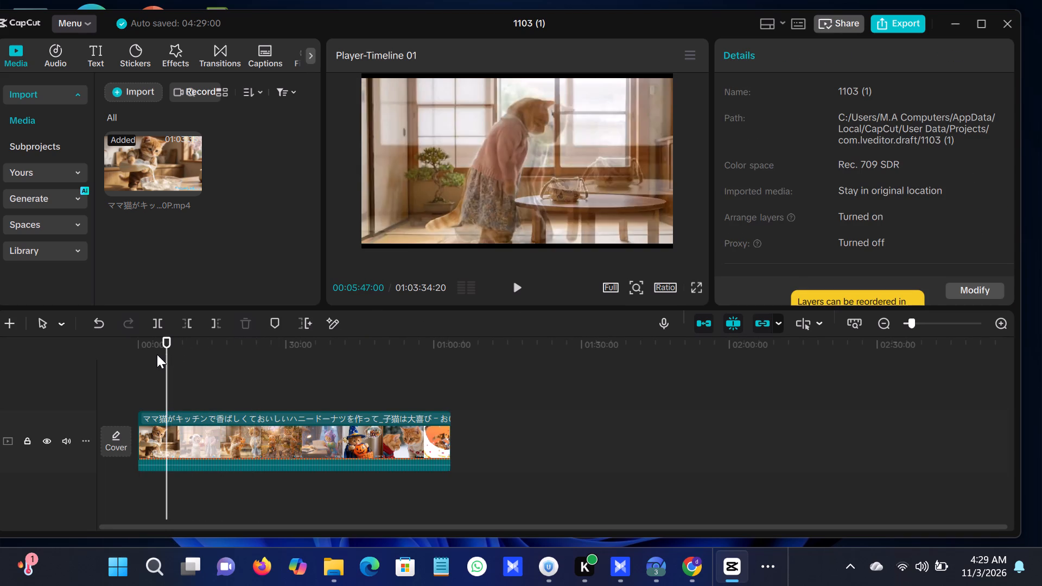
pyautogui.click(157, 354)
pyautogui.click(514, 283)
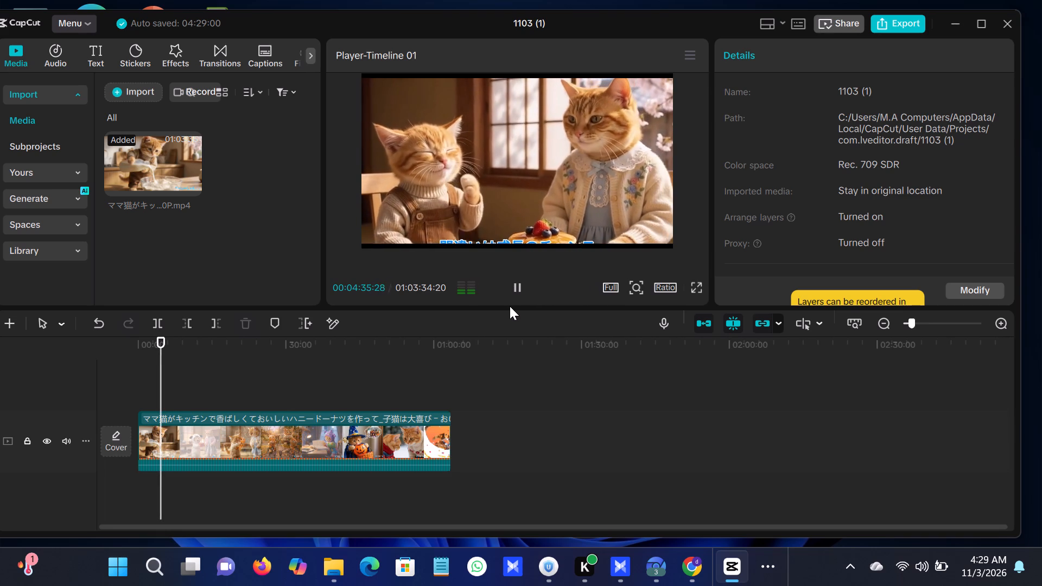
# Enlarge the clip uniformly to 111% so it covers the full height of the frame.
pyautogui.click(532, 223)
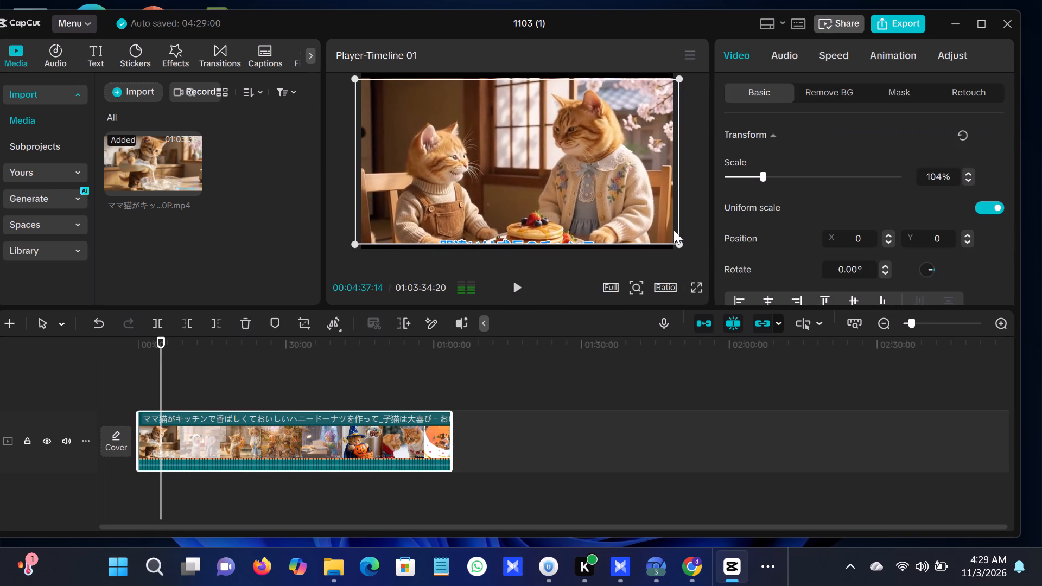
pyautogui.moveTo(681, 247); pyautogui.dragTo(688, 257)
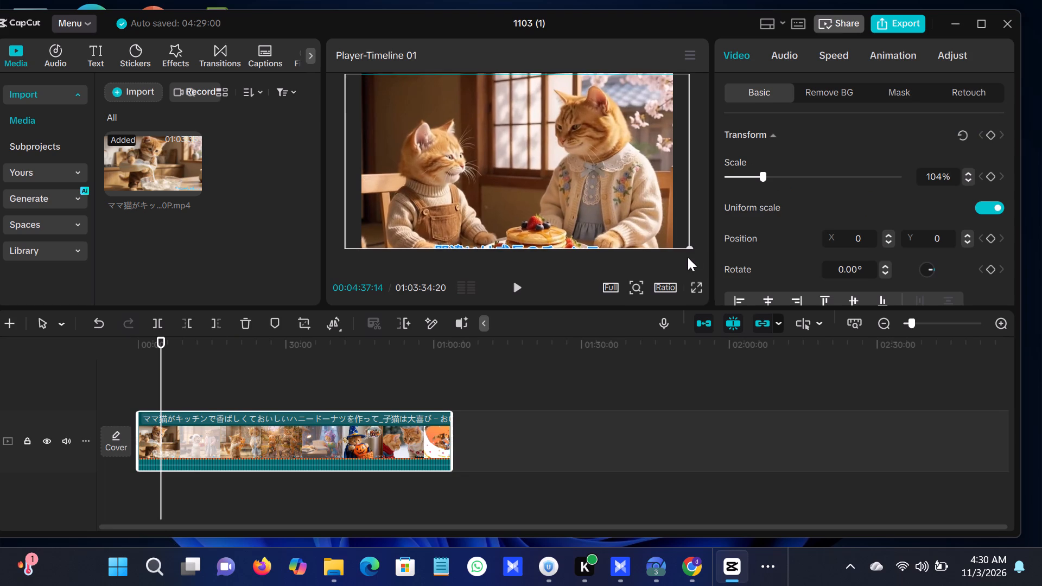
pyautogui.moveTo(688, 257); pyautogui.dragTo(688, 259)
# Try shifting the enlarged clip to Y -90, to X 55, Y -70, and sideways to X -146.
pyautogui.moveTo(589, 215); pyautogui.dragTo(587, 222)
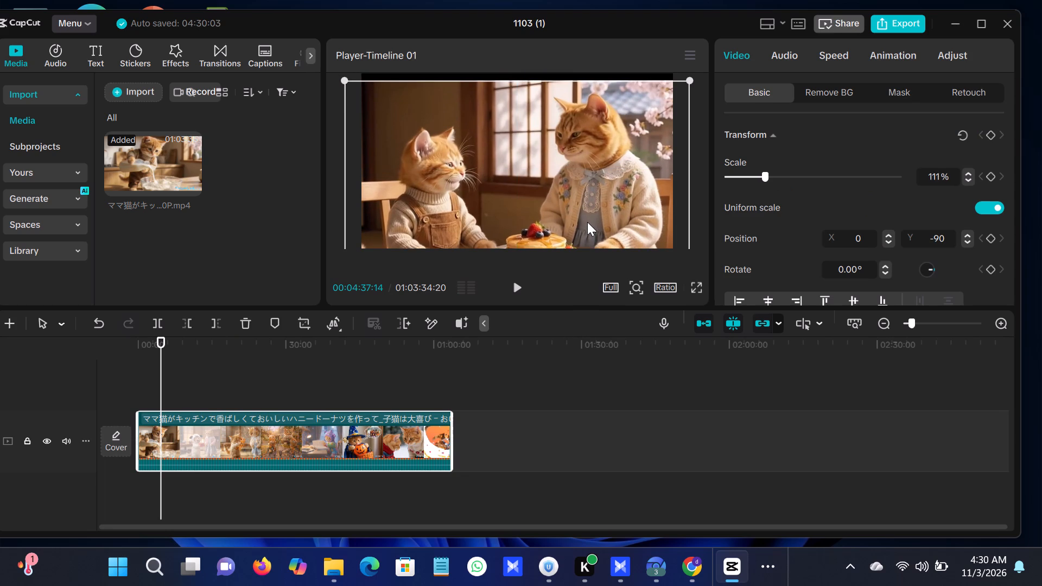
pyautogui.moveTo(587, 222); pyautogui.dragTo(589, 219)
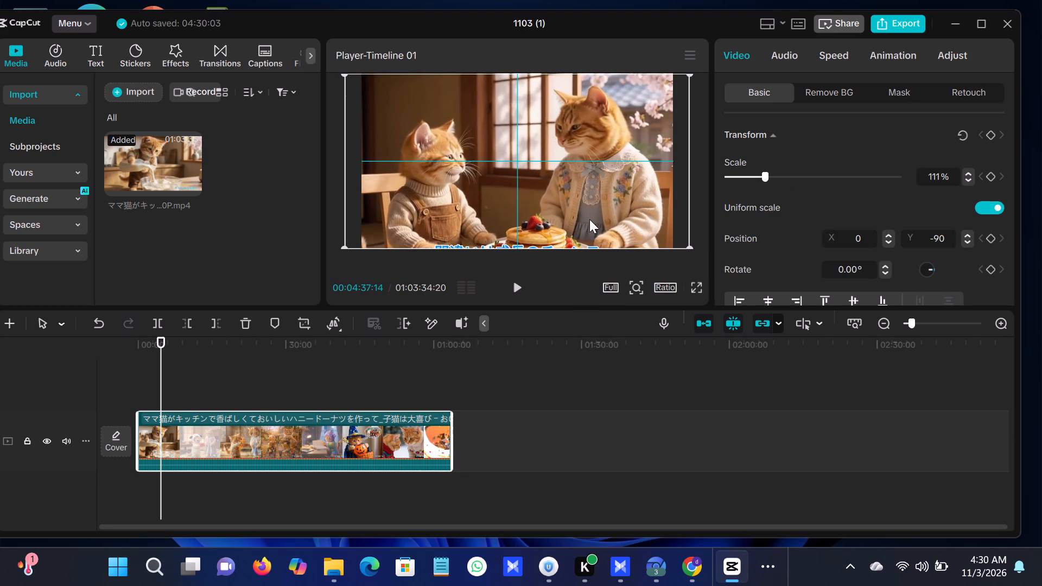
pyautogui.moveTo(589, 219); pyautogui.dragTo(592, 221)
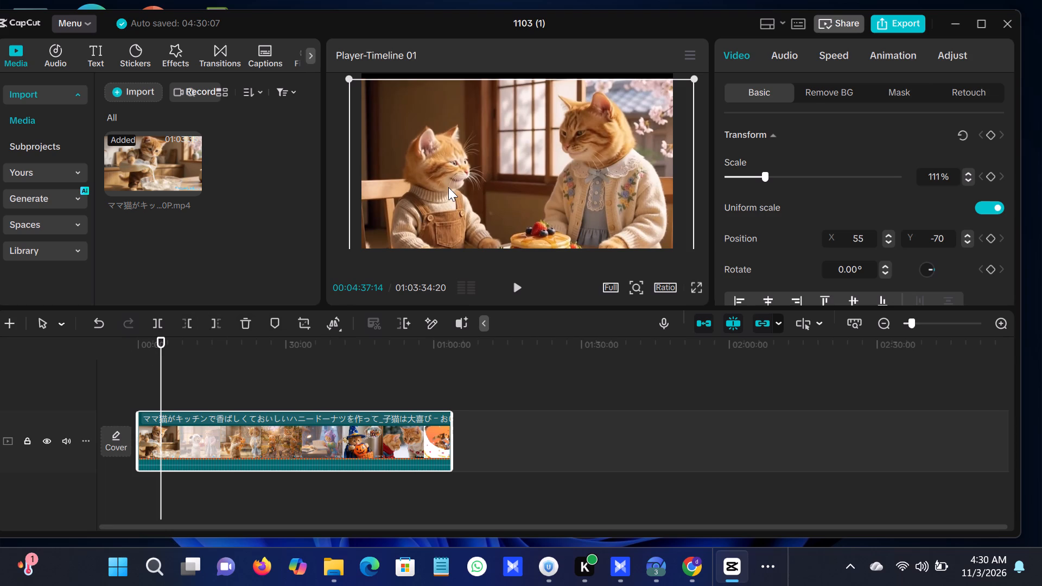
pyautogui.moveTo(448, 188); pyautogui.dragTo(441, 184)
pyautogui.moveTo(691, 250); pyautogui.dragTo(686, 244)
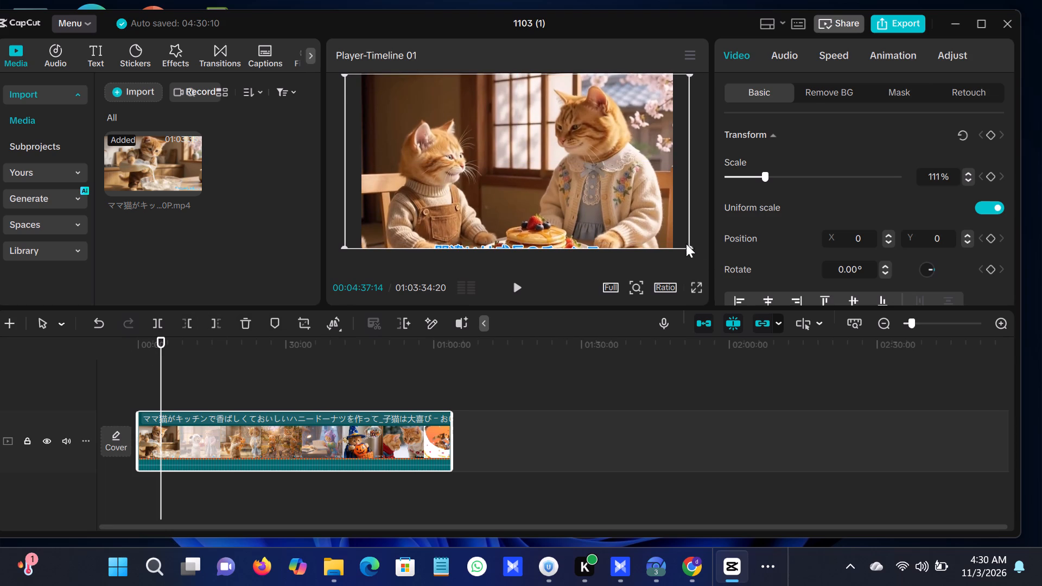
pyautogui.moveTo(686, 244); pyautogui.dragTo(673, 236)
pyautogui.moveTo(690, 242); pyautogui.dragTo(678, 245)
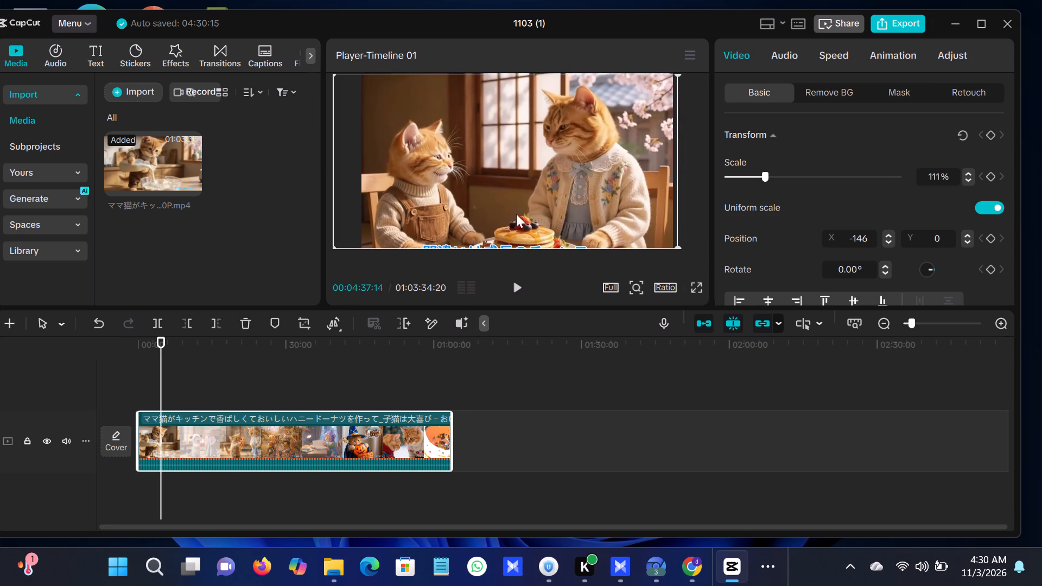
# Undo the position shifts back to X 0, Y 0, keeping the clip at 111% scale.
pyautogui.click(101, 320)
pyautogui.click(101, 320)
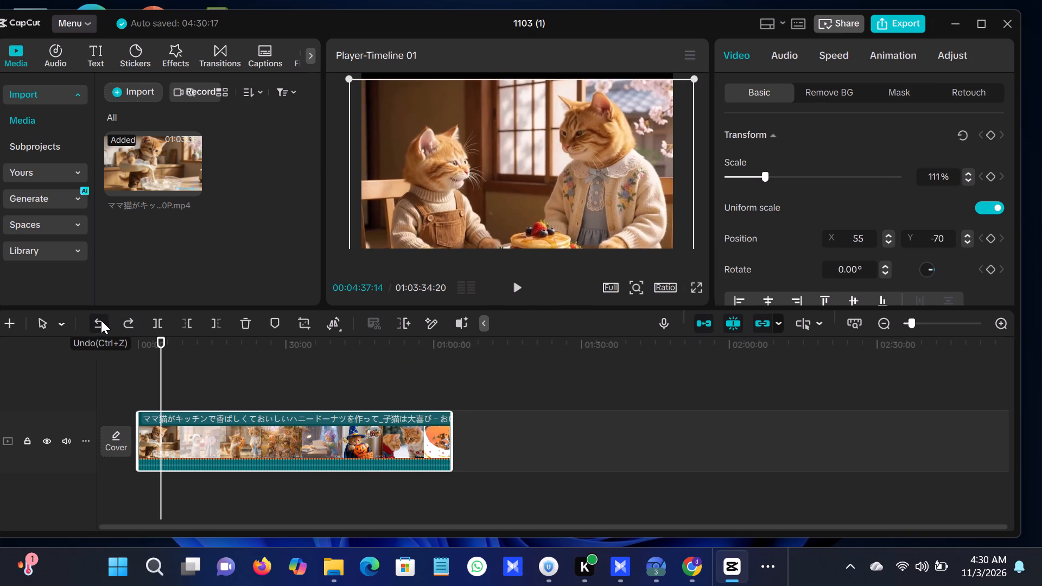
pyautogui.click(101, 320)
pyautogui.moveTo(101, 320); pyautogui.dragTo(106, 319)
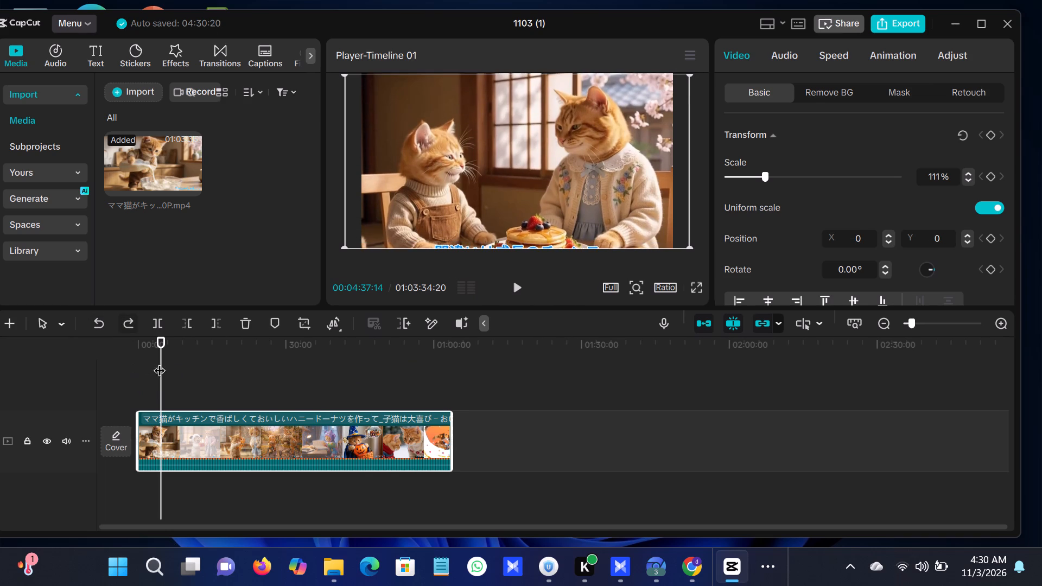
# Play from about 4:21 and inspect the frames around 4:34 closely to find where the blue caption starts.
pyautogui.click(160, 347)
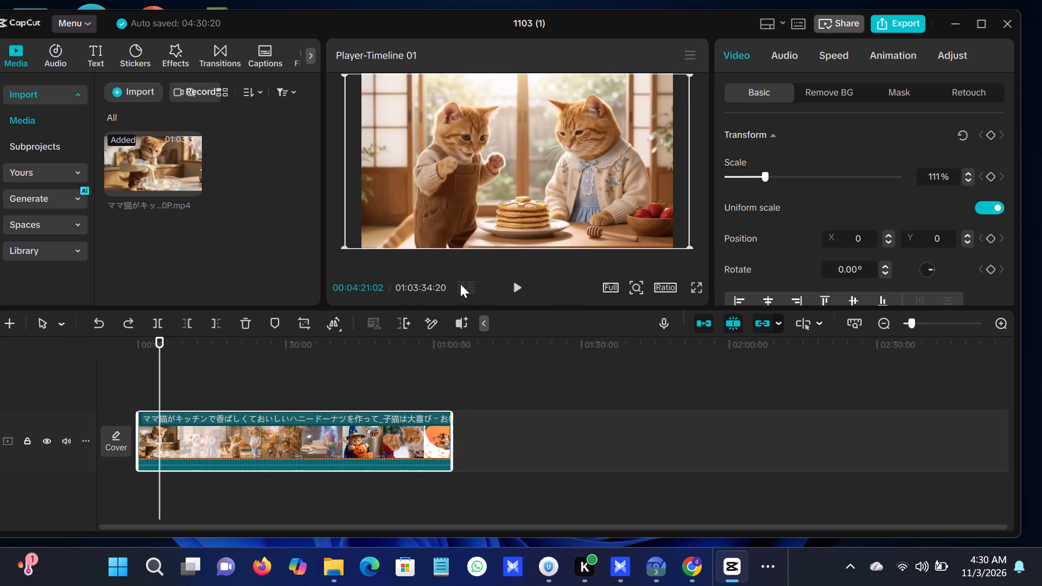
pyautogui.click(520, 282)
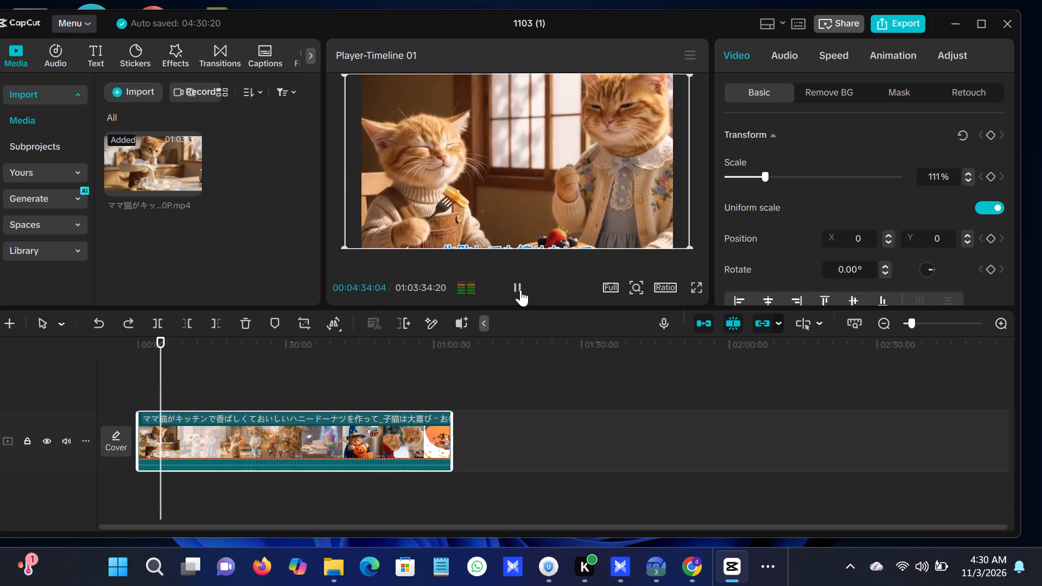
pyautogui.click(520, 290)
pyautogui.click(941, 325)
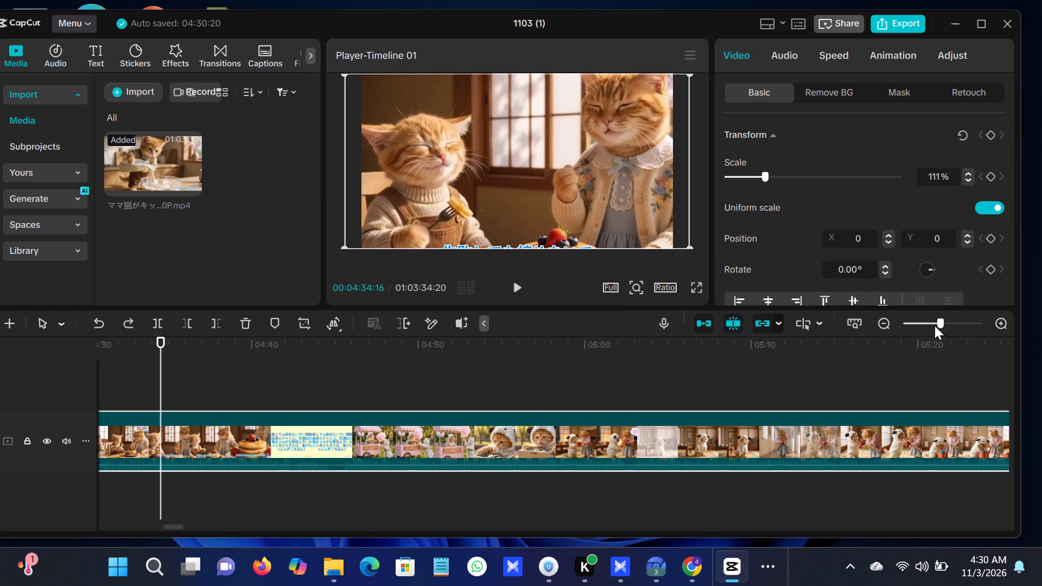
pyautogui.moveTo(960, 323); pyautogui.dragTo(964, 328)
pyautogui.moveTo(154, 348); pyautogui.dragTo(148, 345)
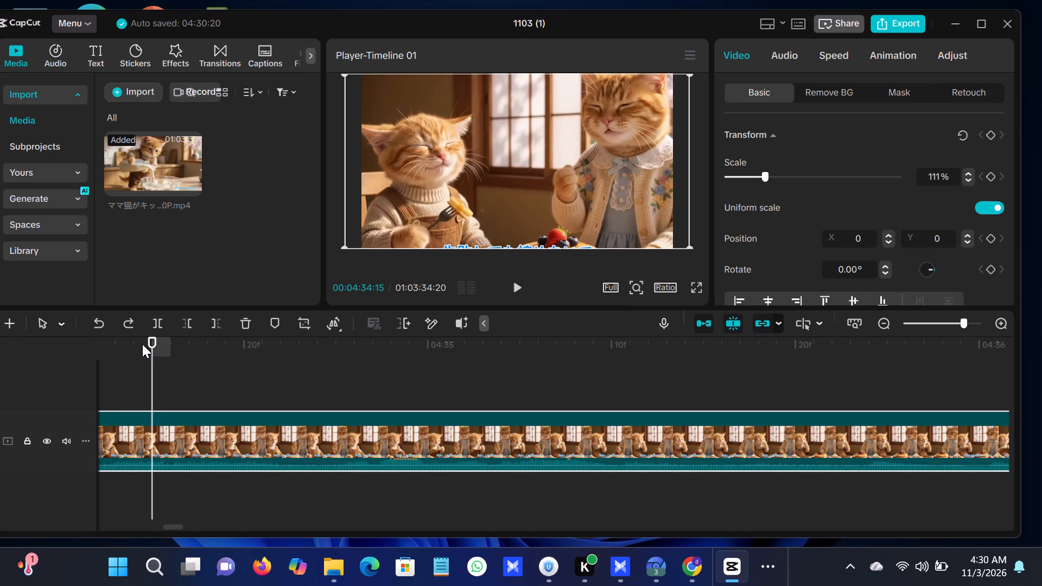
pyautogui.click(142, 344)
pyautogui.moveTo(139, 342); pyautogui.dragTo(121, 341)
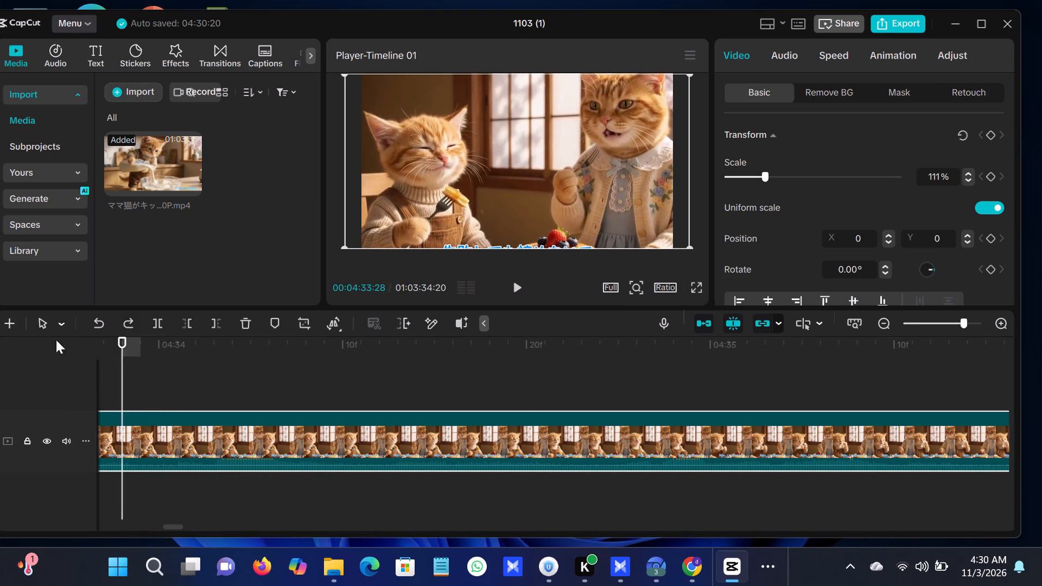
pyautogui.moveTo(127, 346); pyautogui.dragTo(122, 346)
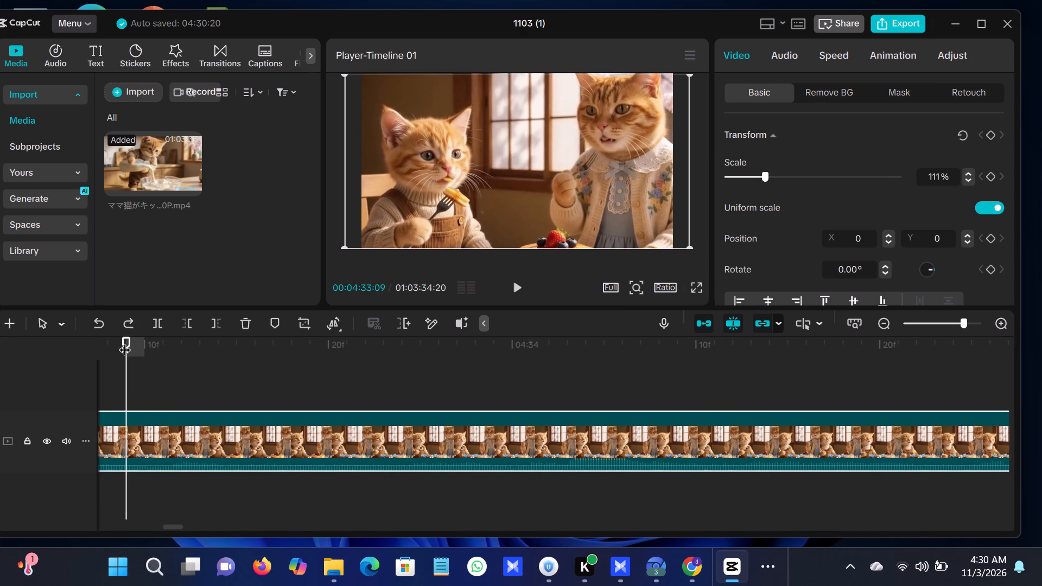
# Split the clip at 00:04:33:20, just before the blue caption appears at the bottom of the picture.
pyautogui.click(519, 294)
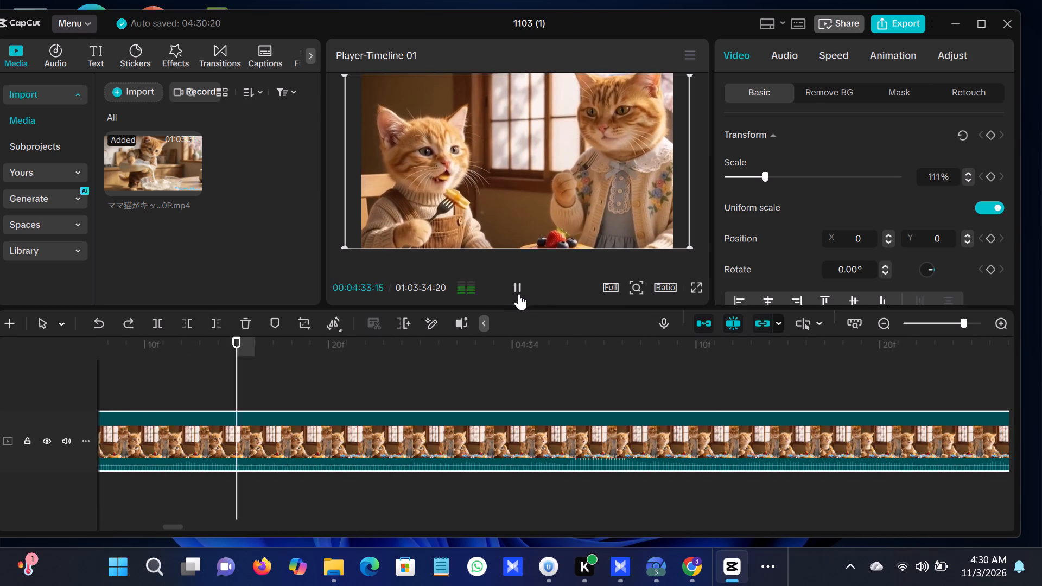
pyautogui.click(520, 294)
pyautogui.click(402, 341)
pyautogui.click(394, 341)
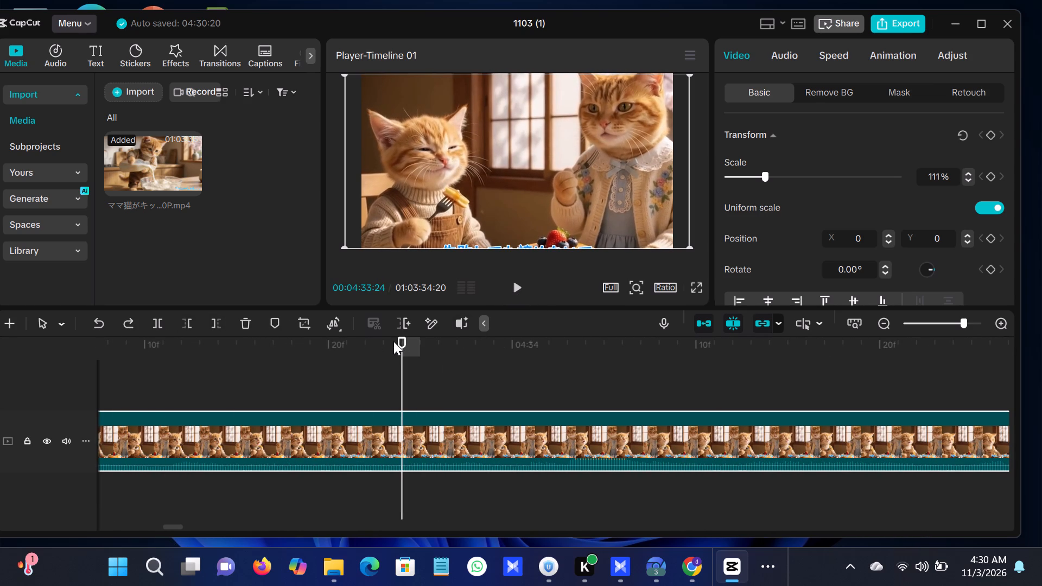
pyautogui.click(382, 341)
pyautogui.moveTo(368, 342); pyautogui.dragTo(334, 353)
pyautogui.click(344, 431)
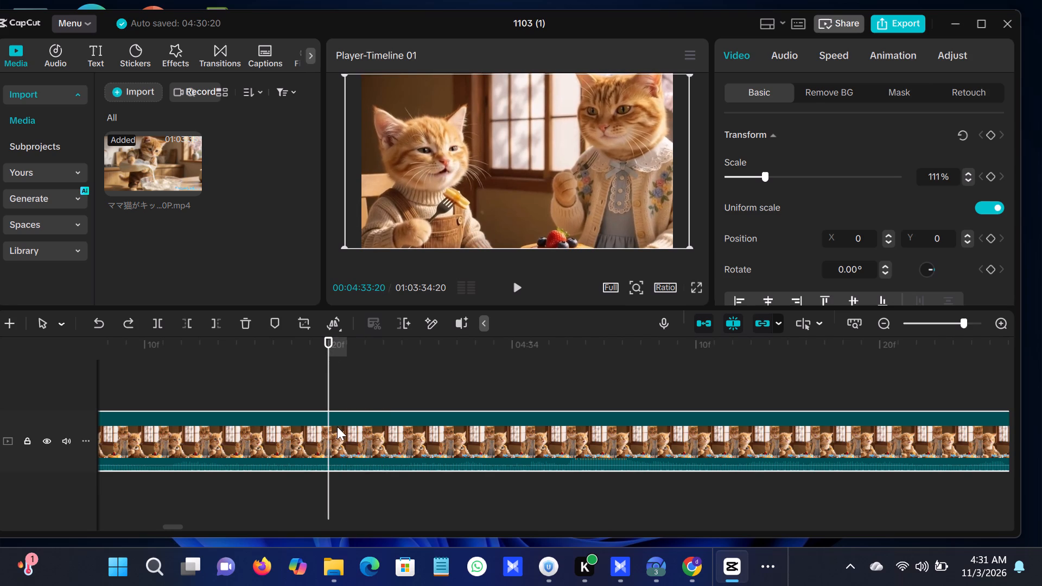
pyautogui.click(149, 322)
# Split the clip at 00:04:45:17, where the yellow text card gives way to the cotton-candy cart scene.
pyautogui.click(517, 290)
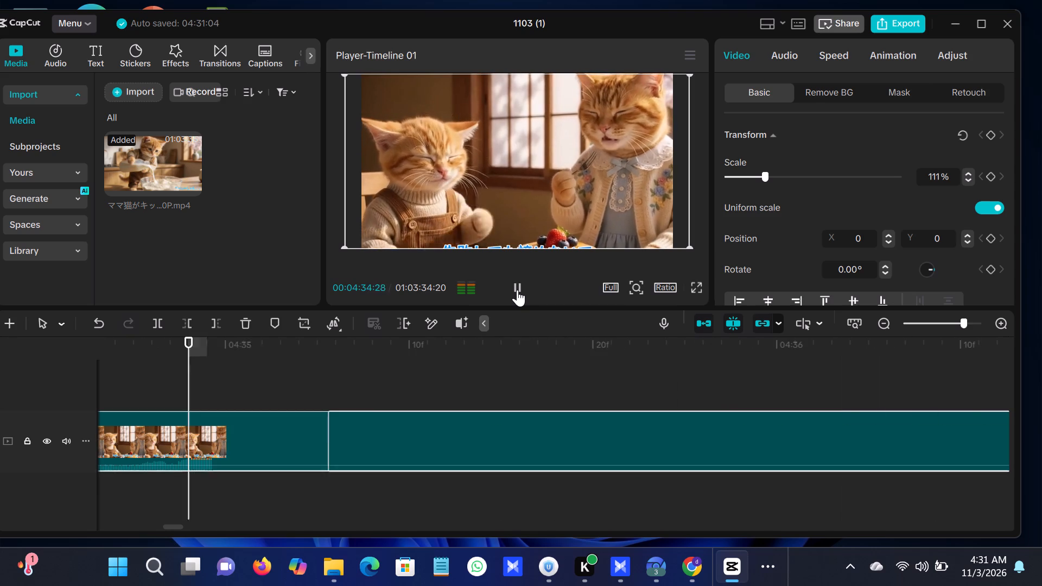
pyautogui.click(517, 290)
pyautogui.click(517, 290)
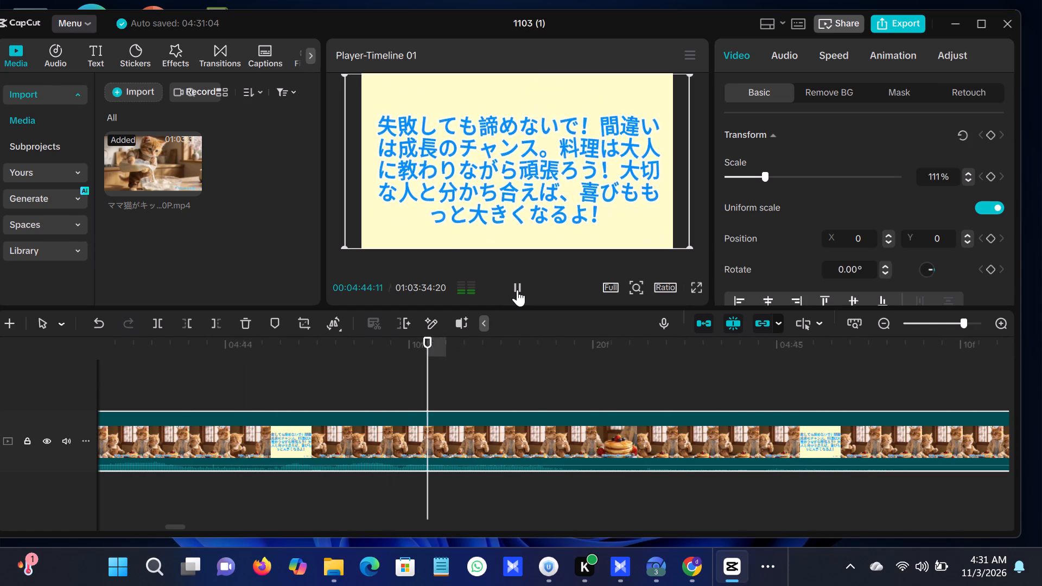
pyautogui.click(517, 290)
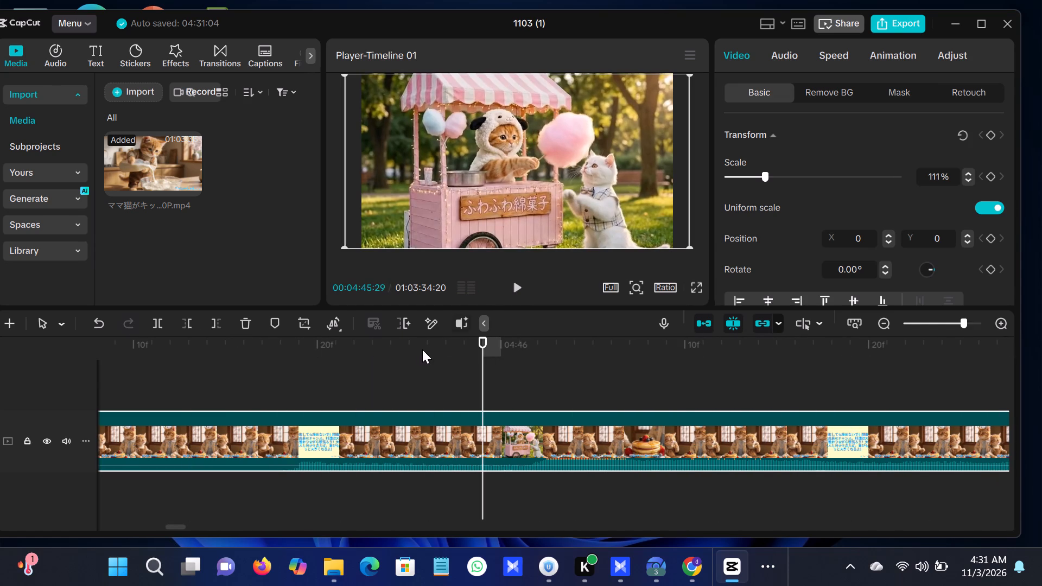
pyautogui.click(446, 342)
pyautogui.moveTo(444, 342); pyautogui.dragTo(372, 346)
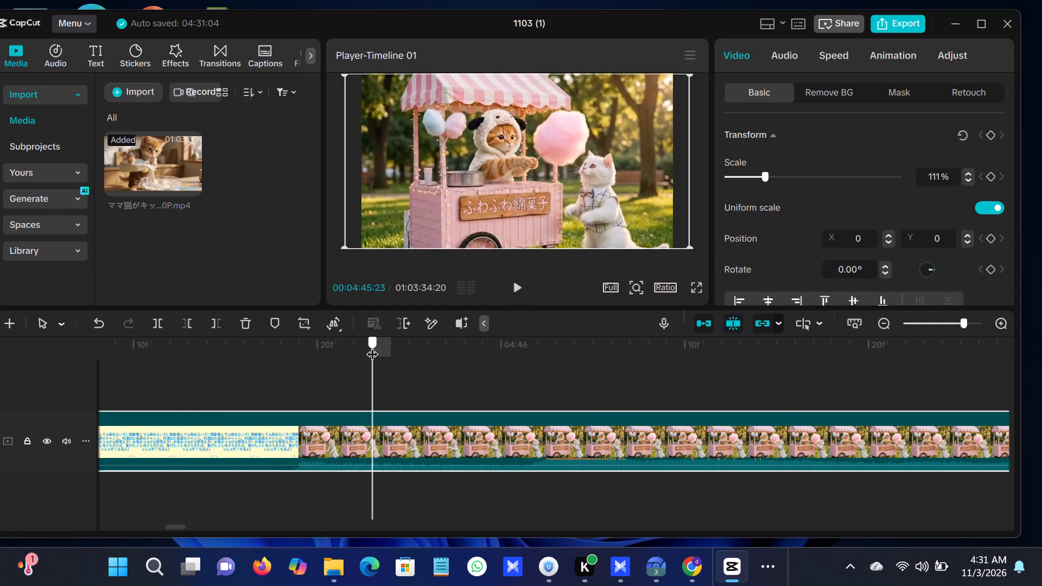
pyautogui.moveTo(372, 346); pyautogui.dragTo(262, 367)
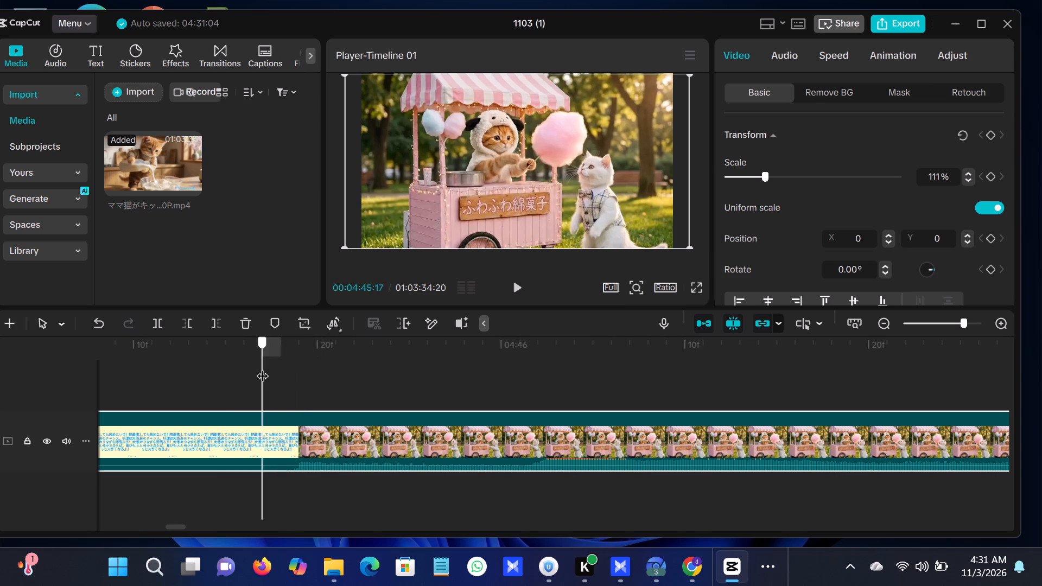
pyautogui.moveTo(262, 367); pyautogui.dragTo(253, 366)
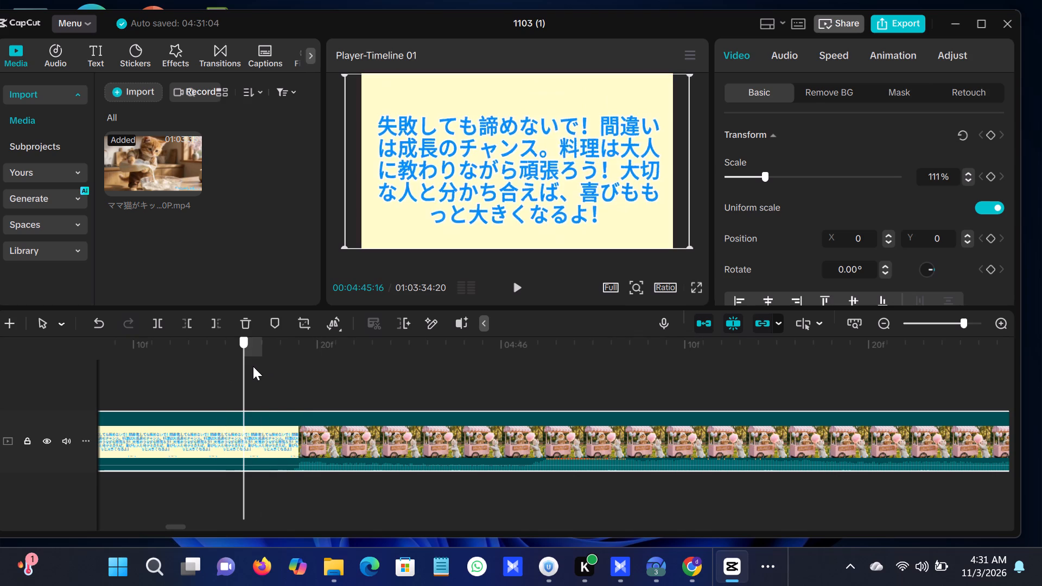
pyautogui.moveTo(253, 366); pyautogui.dragTo(253, 366)
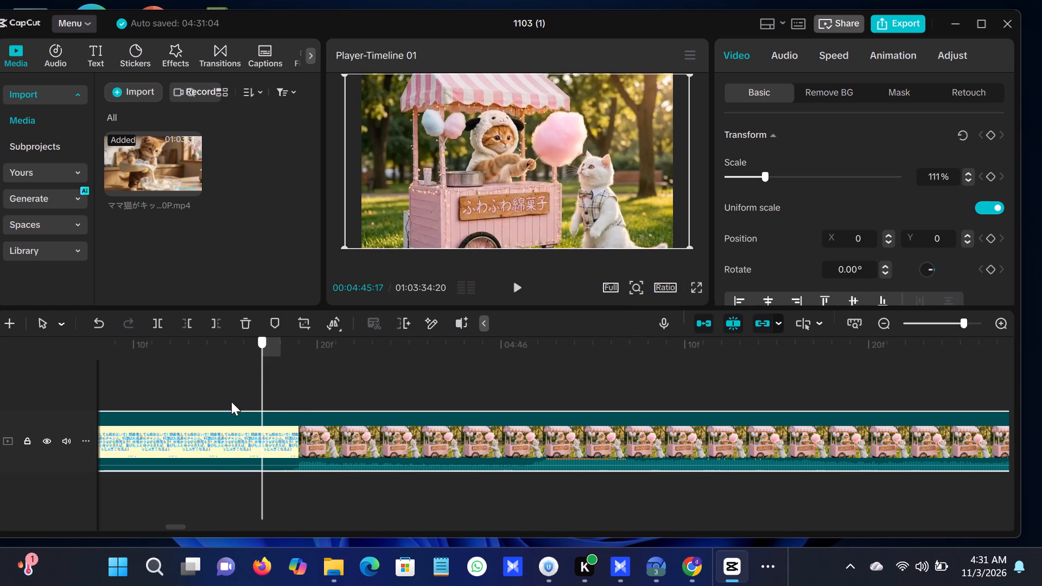
pyautogui.click(232, 428)
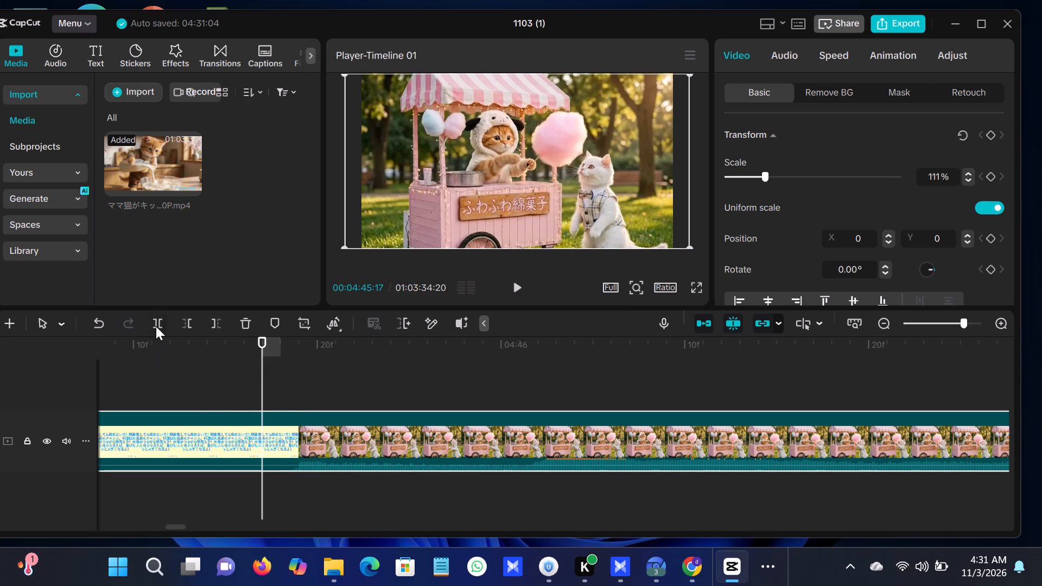
pyautogui.click(157, 325)
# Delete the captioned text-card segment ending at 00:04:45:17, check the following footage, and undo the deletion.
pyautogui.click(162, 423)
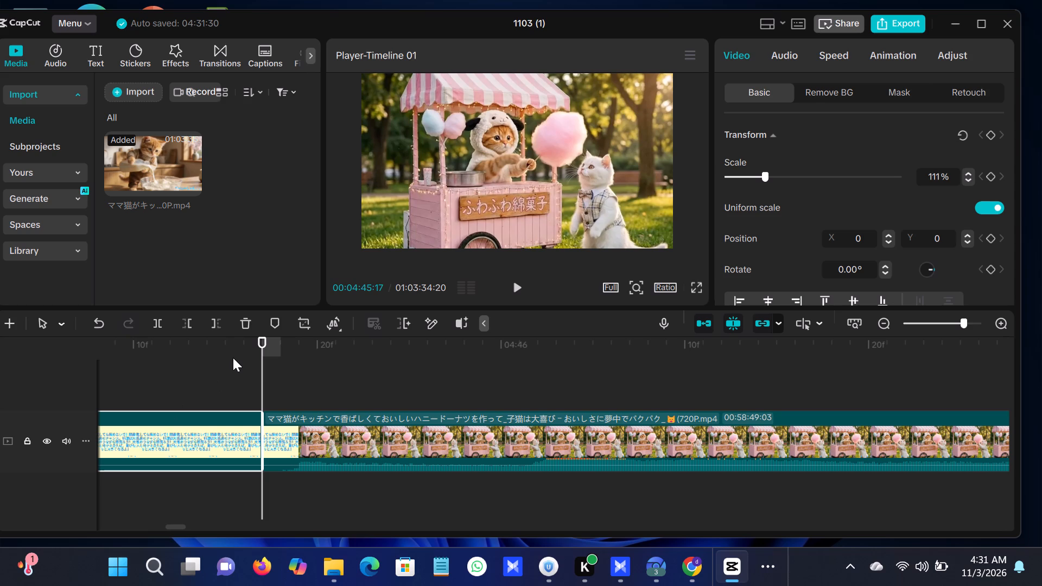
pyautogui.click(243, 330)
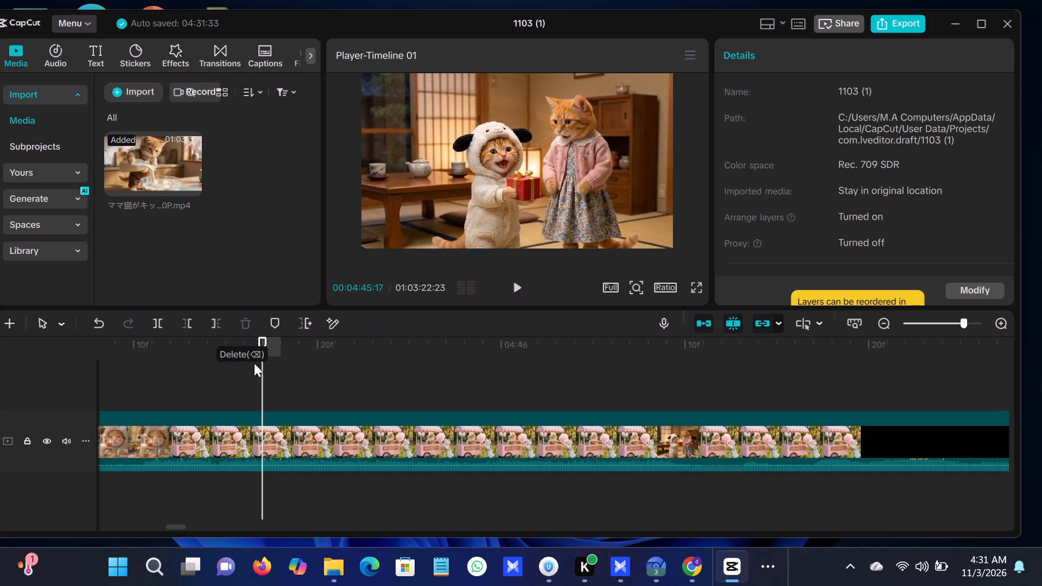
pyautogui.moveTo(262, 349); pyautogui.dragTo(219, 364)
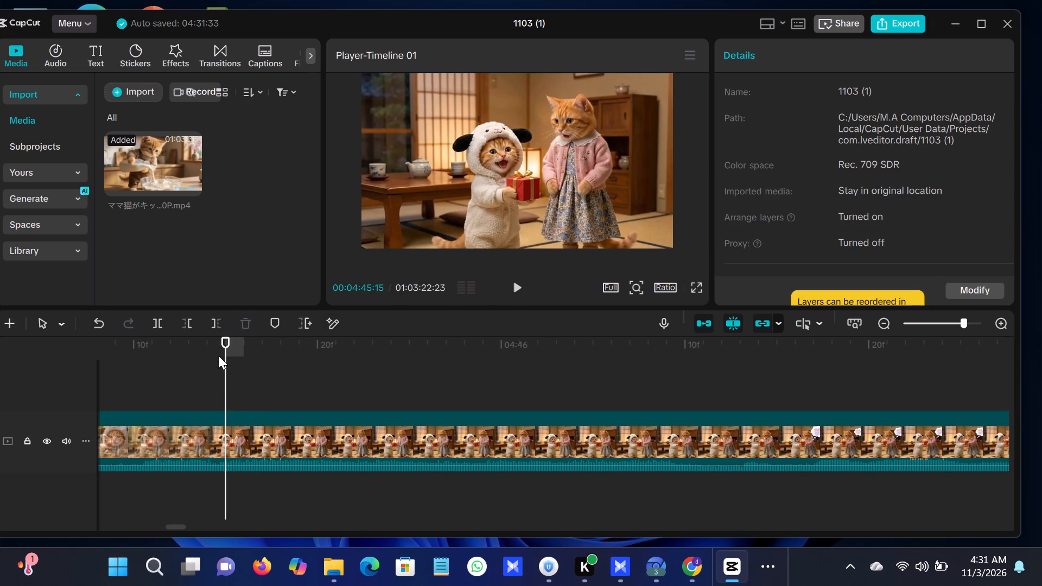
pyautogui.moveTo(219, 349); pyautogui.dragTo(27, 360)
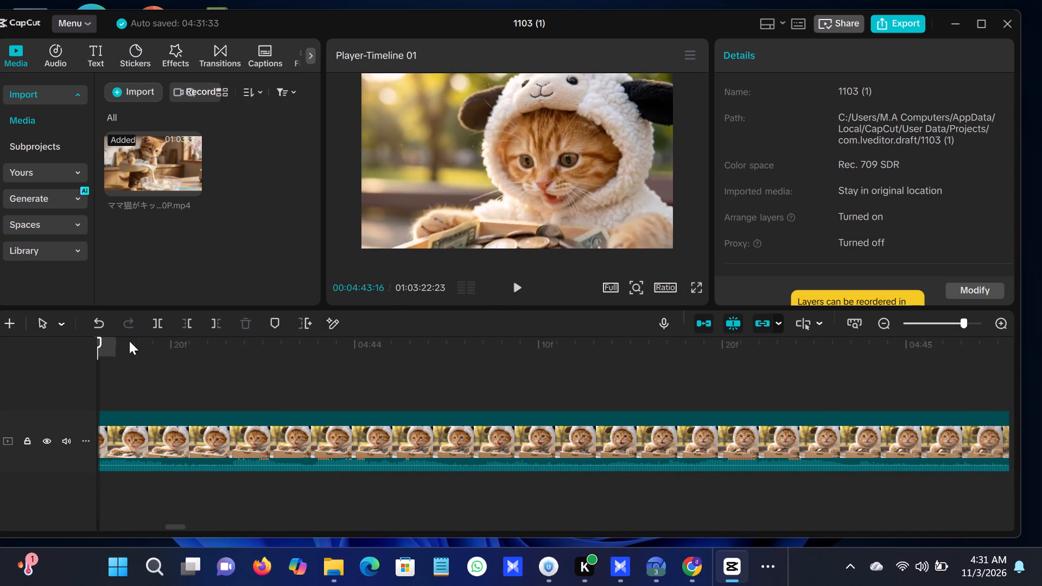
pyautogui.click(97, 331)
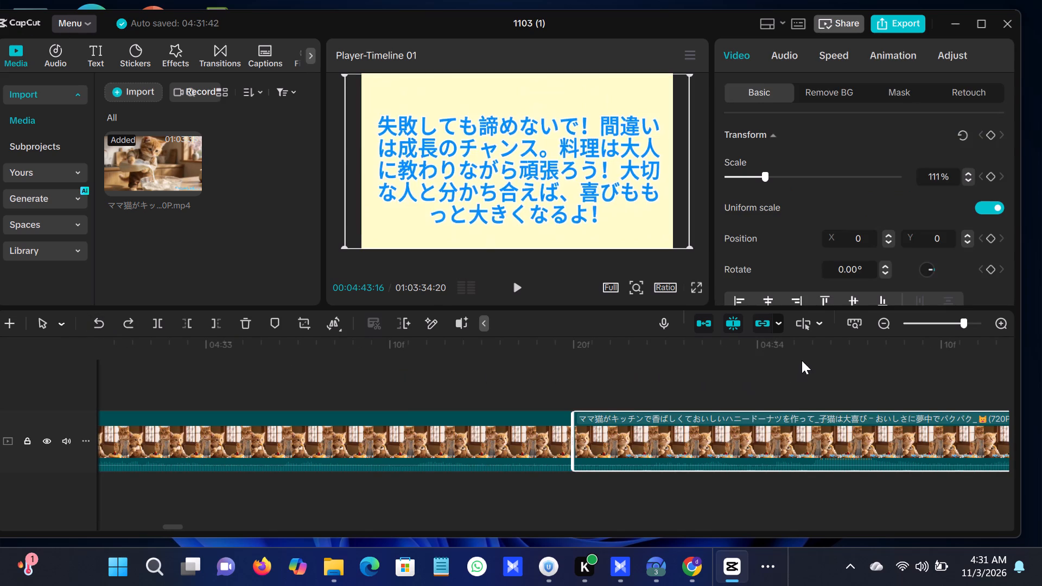
# Delete the captioned text-card segment between 00:04:33:20 and 00:04:45:17.
pyautogui.click(526, 352)
pyautogui.moveTo(535, 352); pyautogui.dragTo(544, 352)
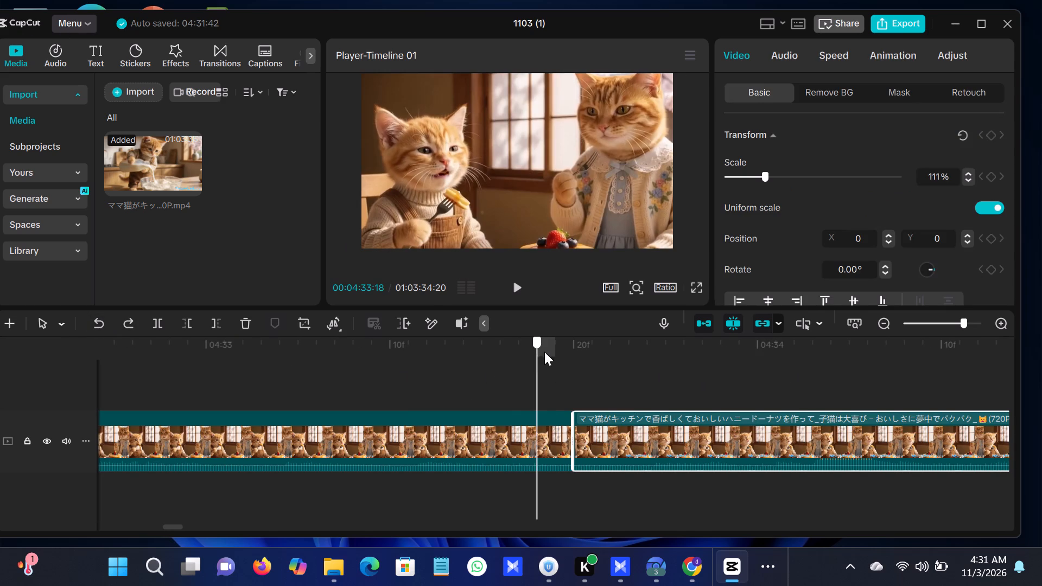
pyautogui.moveTo(544, 352); pyautogui.dragTo(574, 353)
pyautogui.click(933, 317)
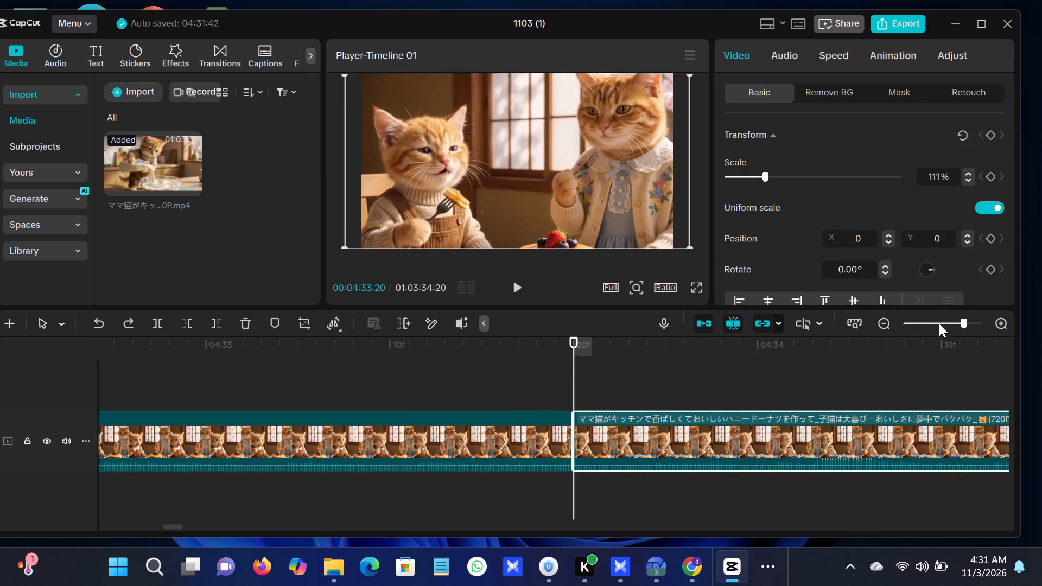
pyautogui.click(939, 324)
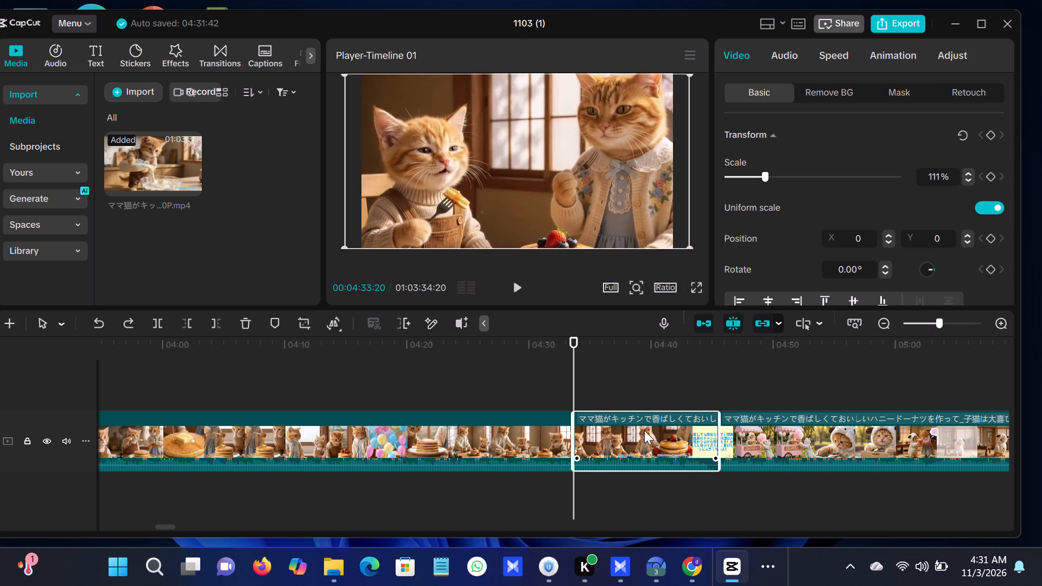
pyautogui.click(250, 325)
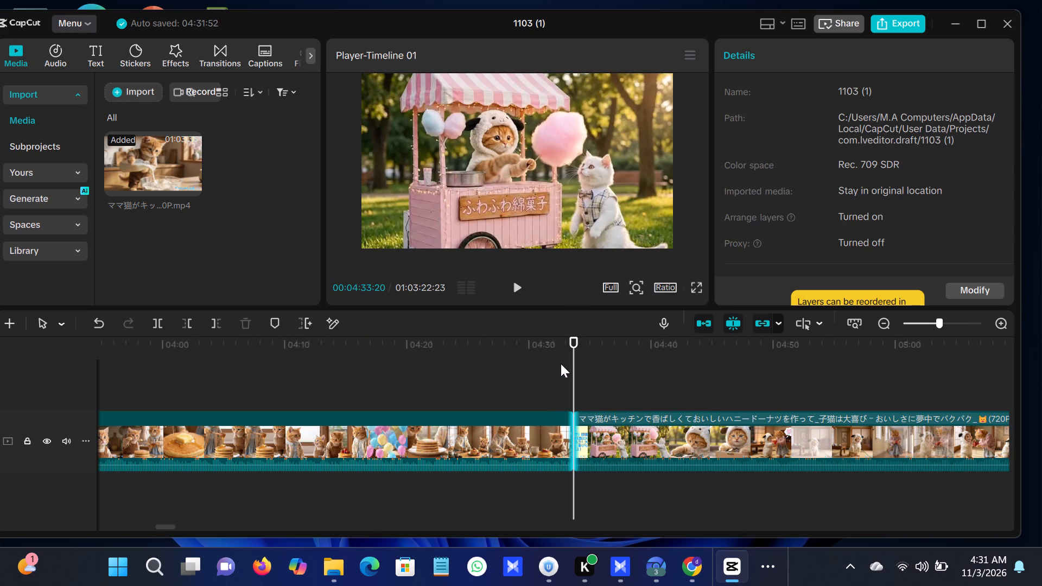
# Delete all the remaining footage after 00:04:33:20, beginning with the cotton-candy cart scene.
pyautogui.click(612, 415)
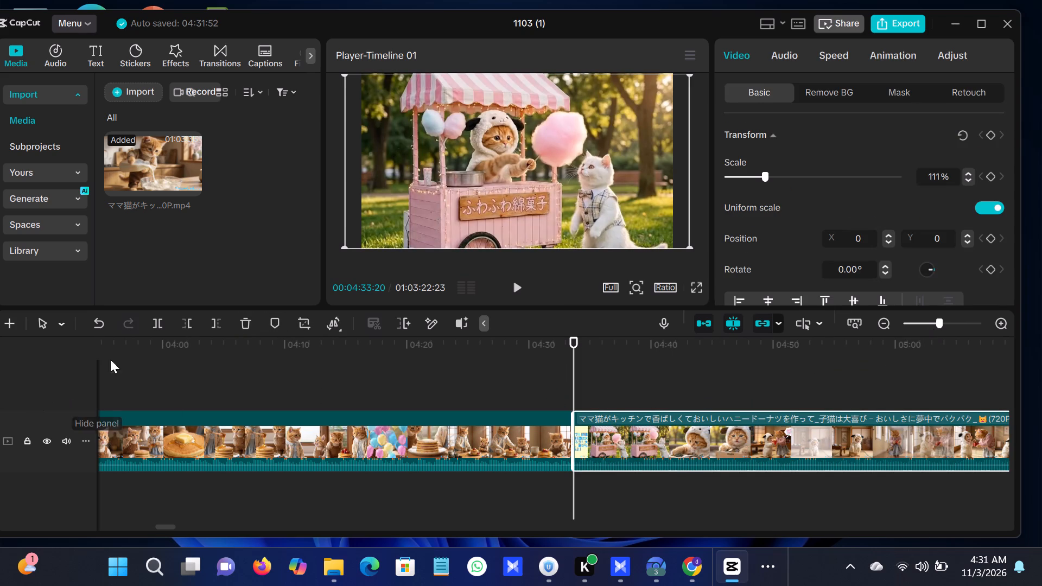
pyautogui.click(247, 327)
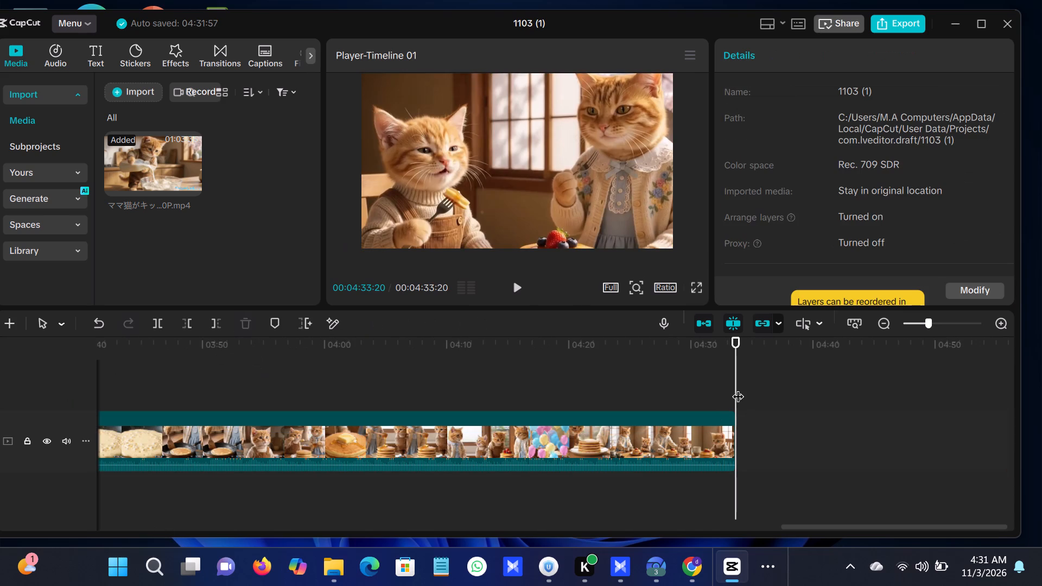
# Play the trimmed video from the beginning to review the opening kitchen scenes.
pyautogui.moveTo(709, 352); pyautogui.dragTo(0, 379)
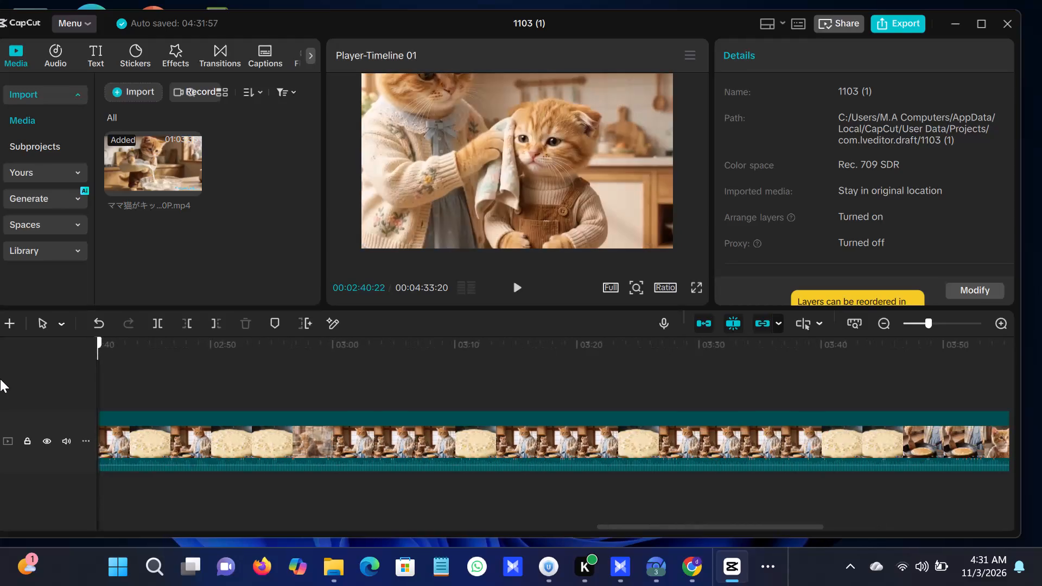
pyautogui.moveTo(0, 379); pyautogui.dragTo(0, 373)
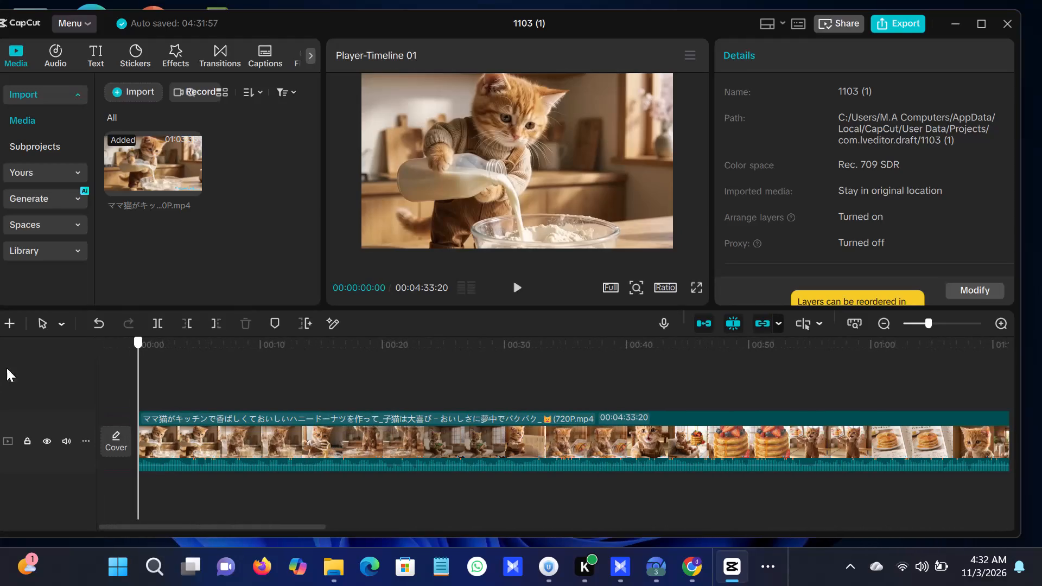
pyautogui.click(514, 298)
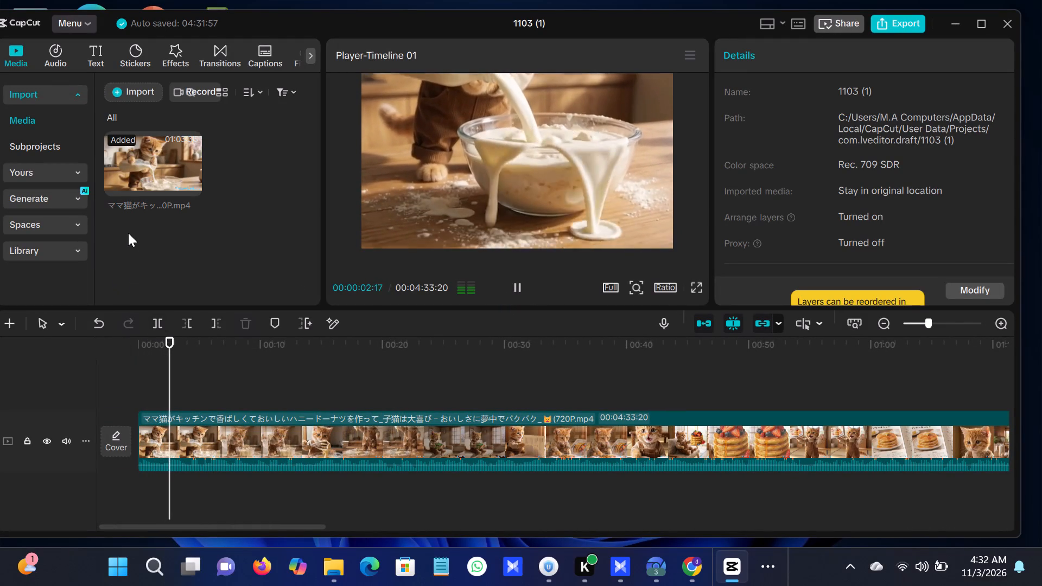
pyautogui.scroll(-1, 116, 225)
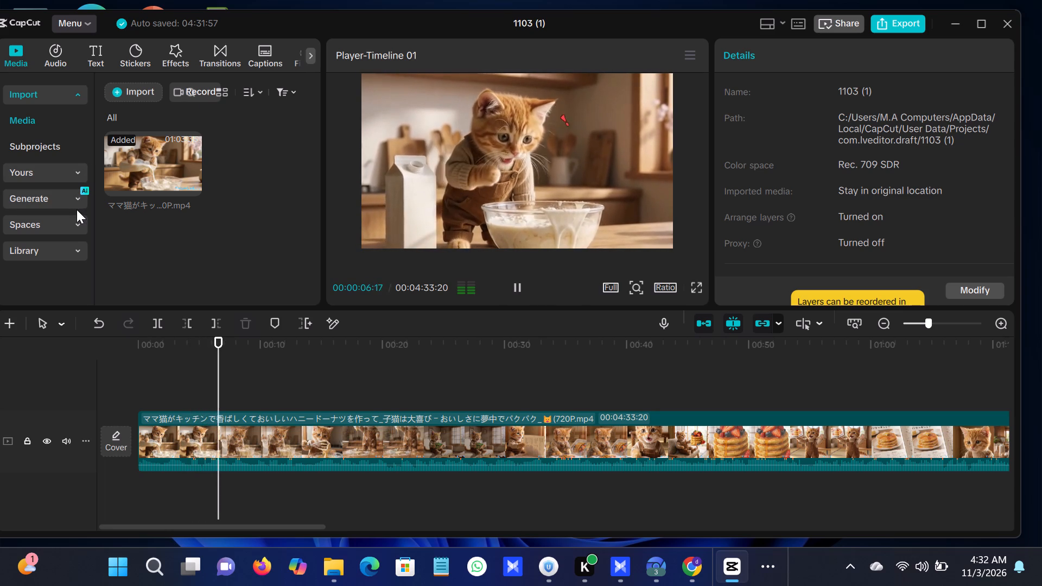
pyautogui.scroll(-2, 36, 220)
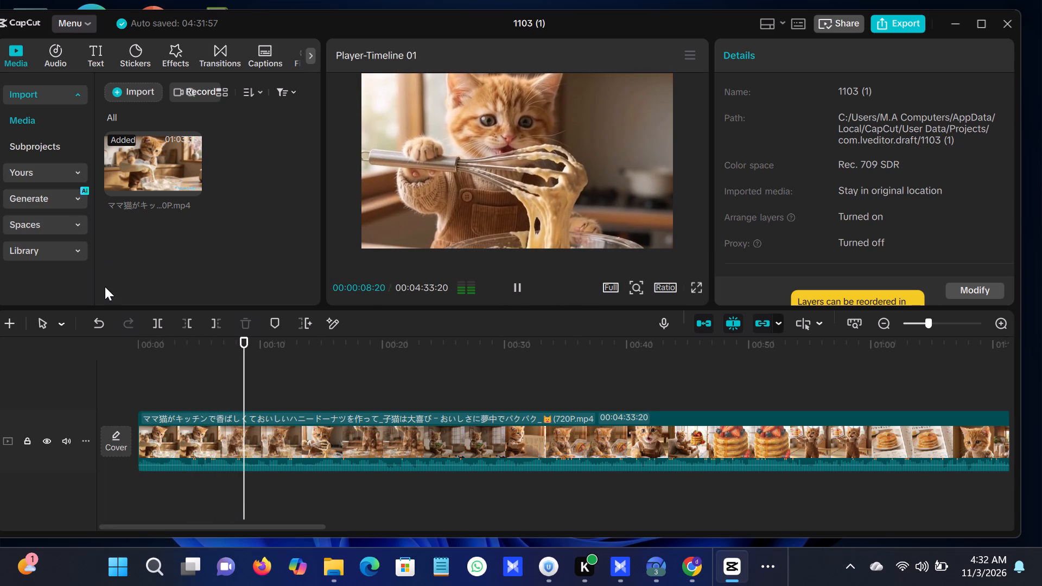
pyautogui.scroll(-1, 101, 360)
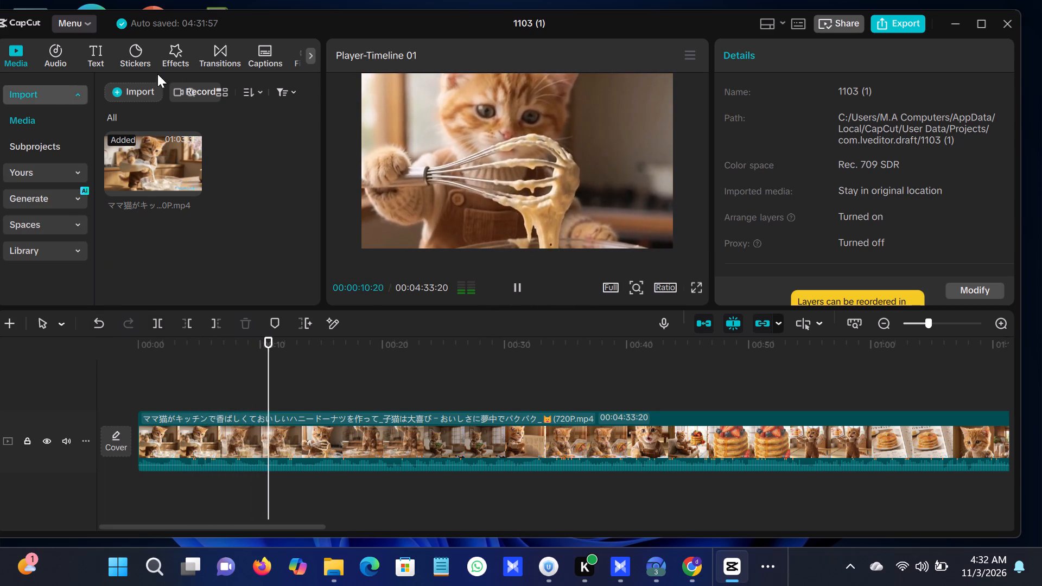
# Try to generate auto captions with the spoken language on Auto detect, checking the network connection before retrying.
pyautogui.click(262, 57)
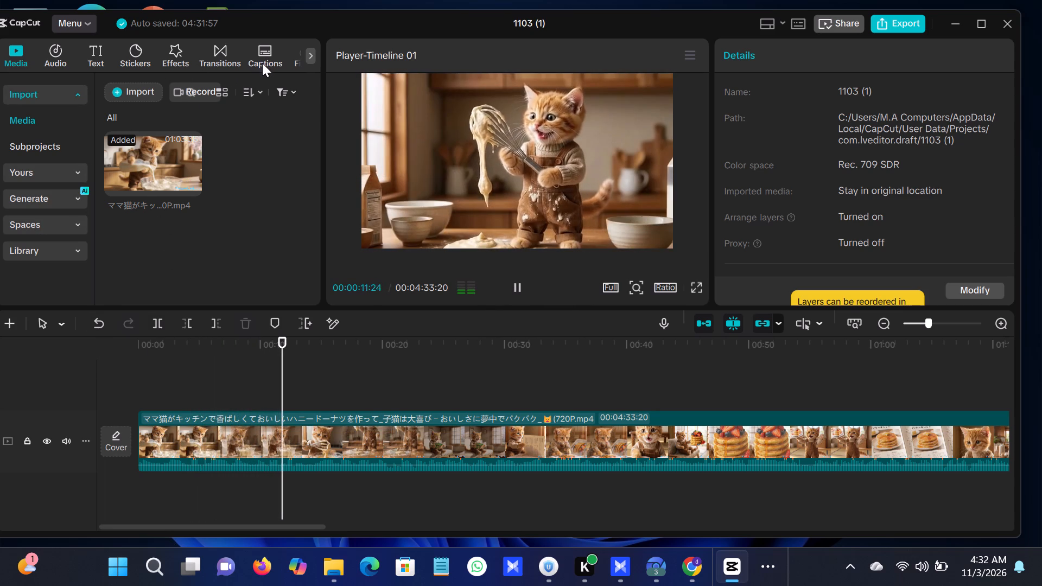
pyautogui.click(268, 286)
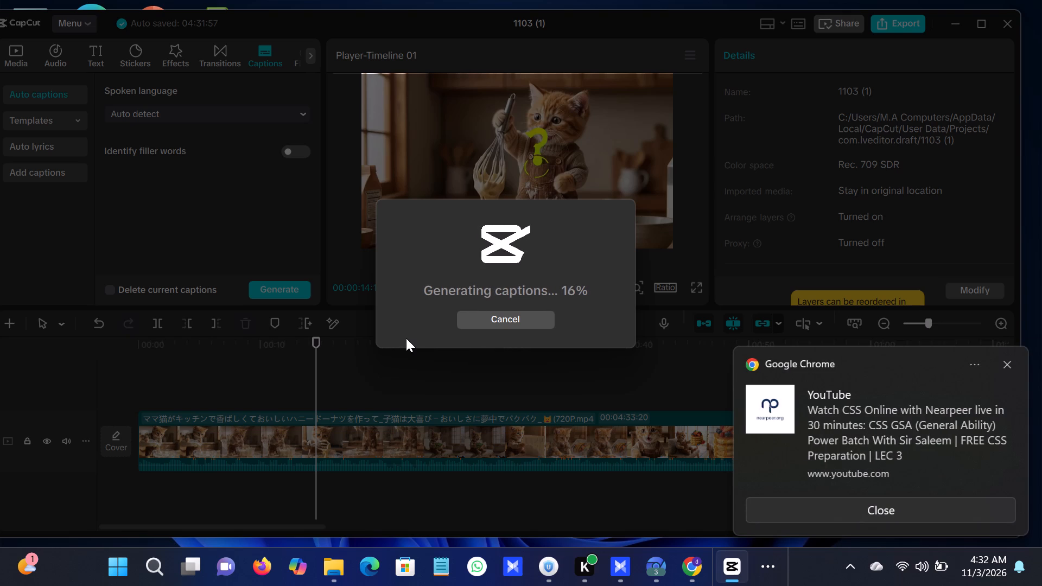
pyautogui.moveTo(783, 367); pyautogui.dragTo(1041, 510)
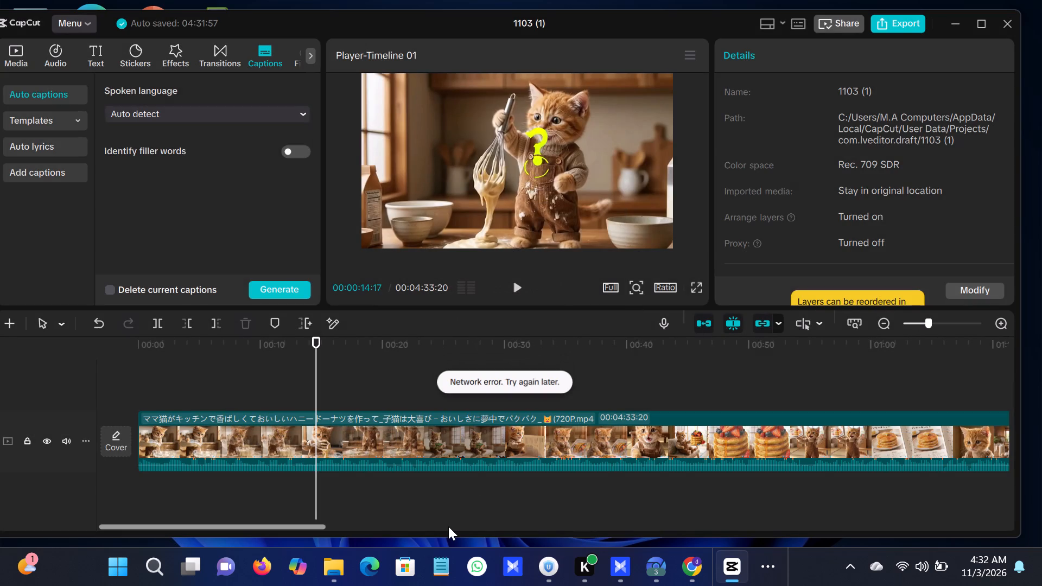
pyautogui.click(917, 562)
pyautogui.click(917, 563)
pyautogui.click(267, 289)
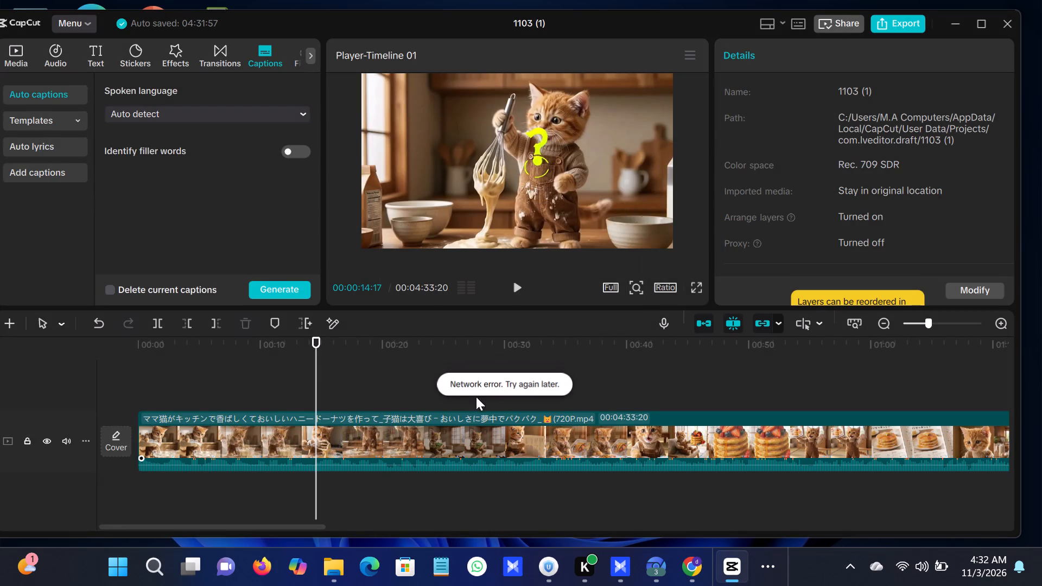
# Split the opening footage at 00:00:04:03, 00:00:13:07 and 00:00:08:29.
pyautogui.click(512, 297)
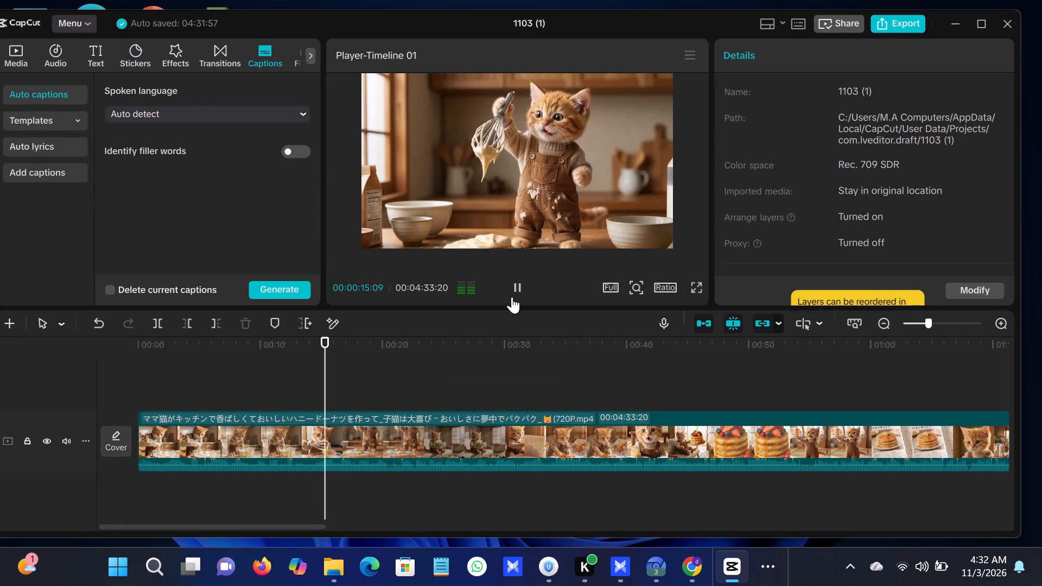
pyautogui.click(512, 297)
pyautogui.moveTo(354, 356); pyautogui.dragTo(161, 347)
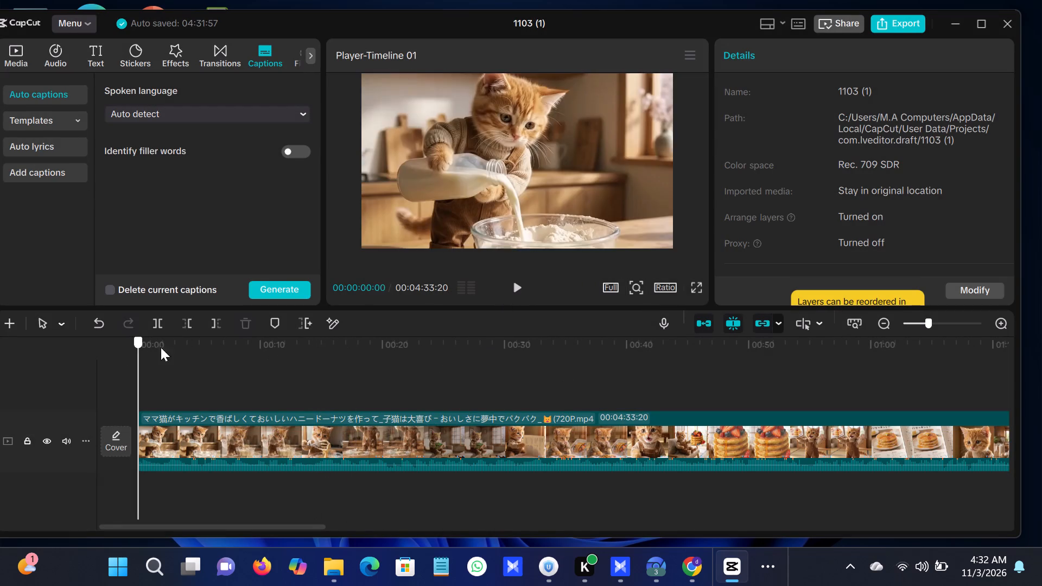
pyautogui.moveTo(161, 347); pyautogui.dragTo(188, 339)
pyautogui.click(240, 415)
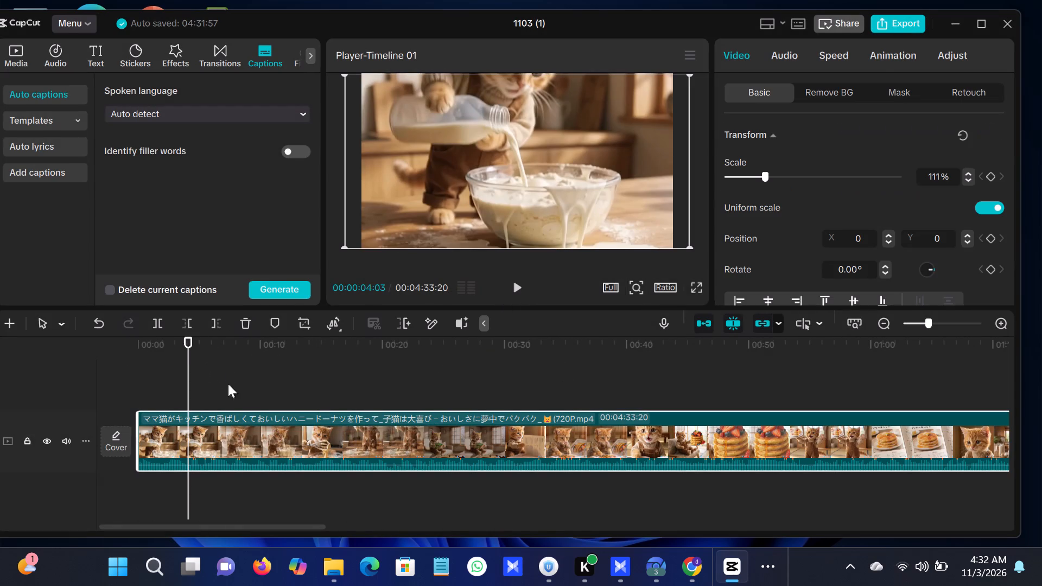
pyautogui.click(157, 317)
pyautogui.click(300, 377)
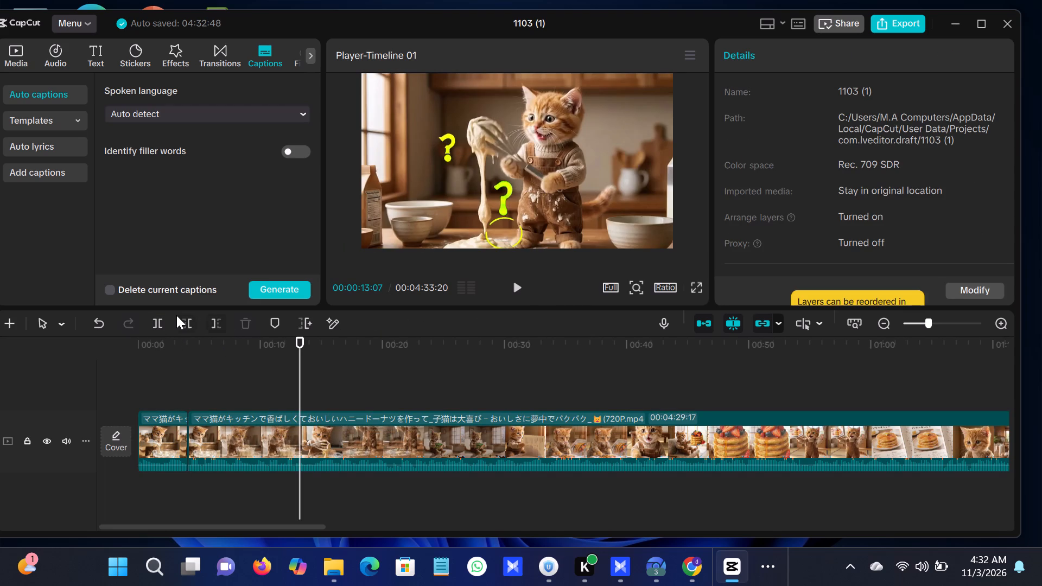
pyautogui.click(165, 316)
pyautogui.click(247, 352)
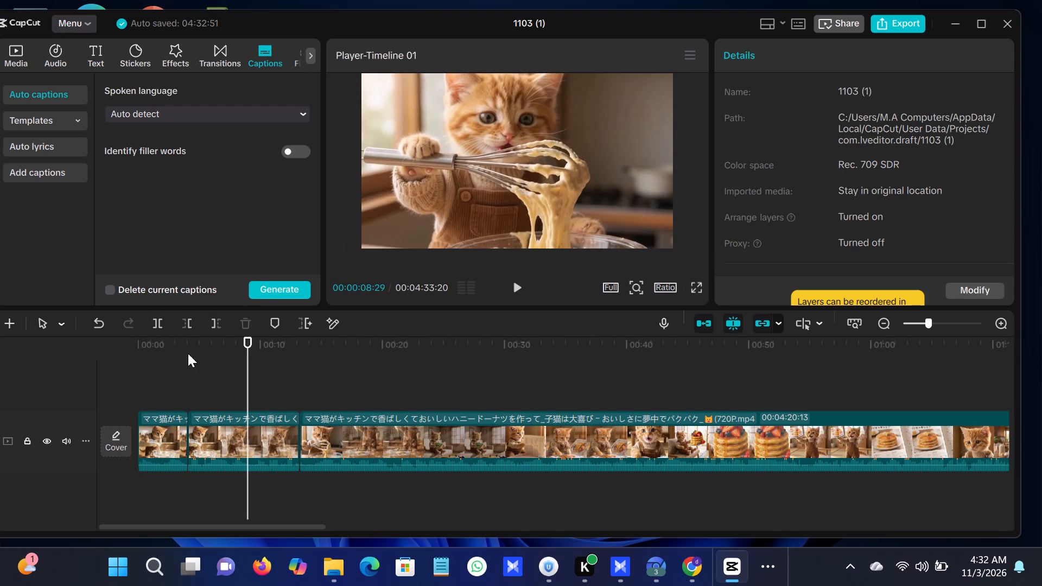
pyautogui.click(157, 324)
# Split the footage after the opening cuts at 00:00:21:20, 00:00:33:08 and 00:00:42:09.
pyautogui.click(213, 434)
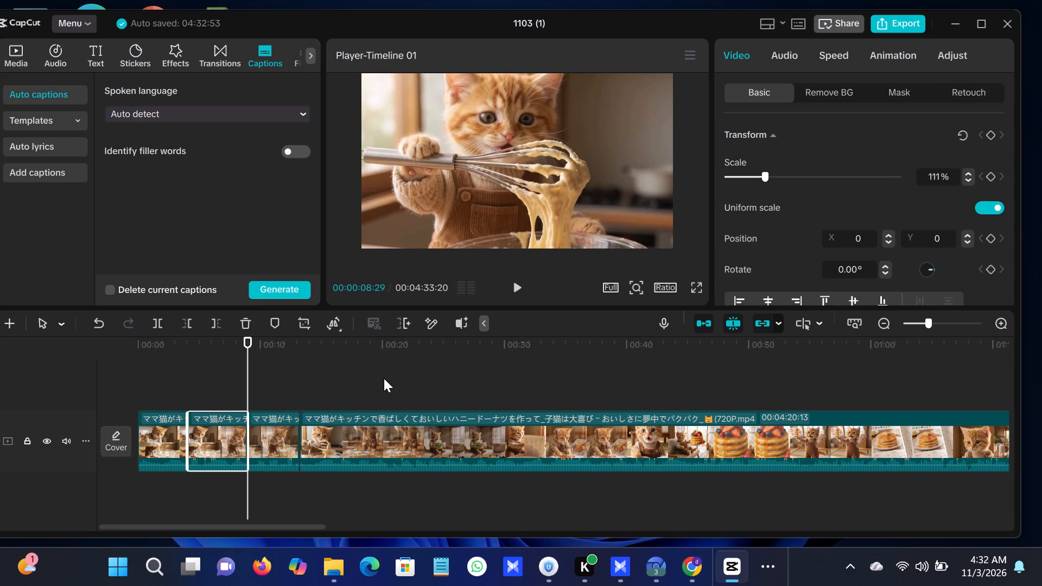
pyautogui.moveTo(384, 379); pyautogui.dragTo(393, 385)
pyautogui.click(403, 374)
pyautogui.click(408, 464)
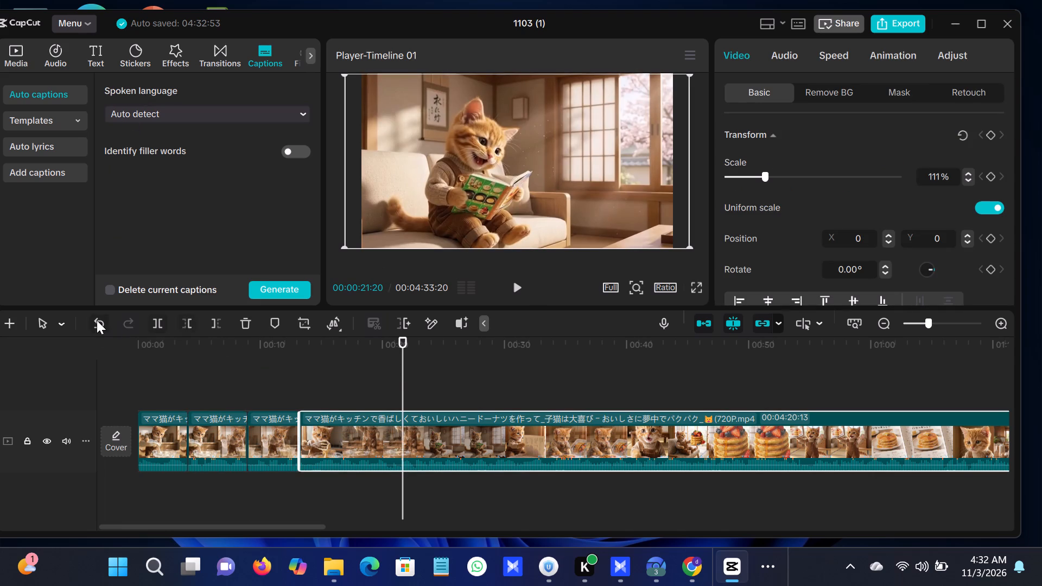
pyautogui.click(150, 323)
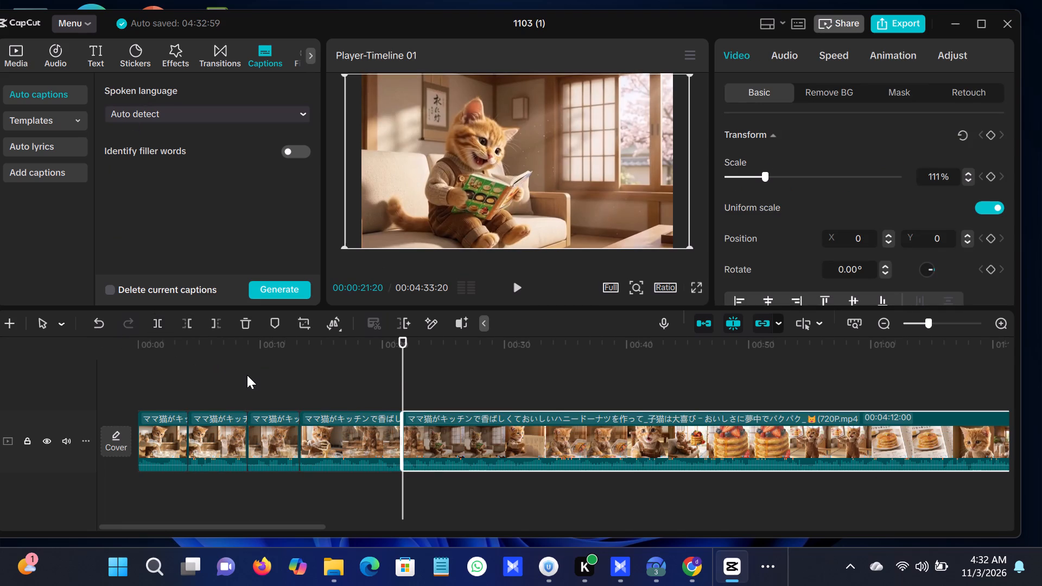
pyautogui.click(550, 409)
pyautogui.click(544, 385)
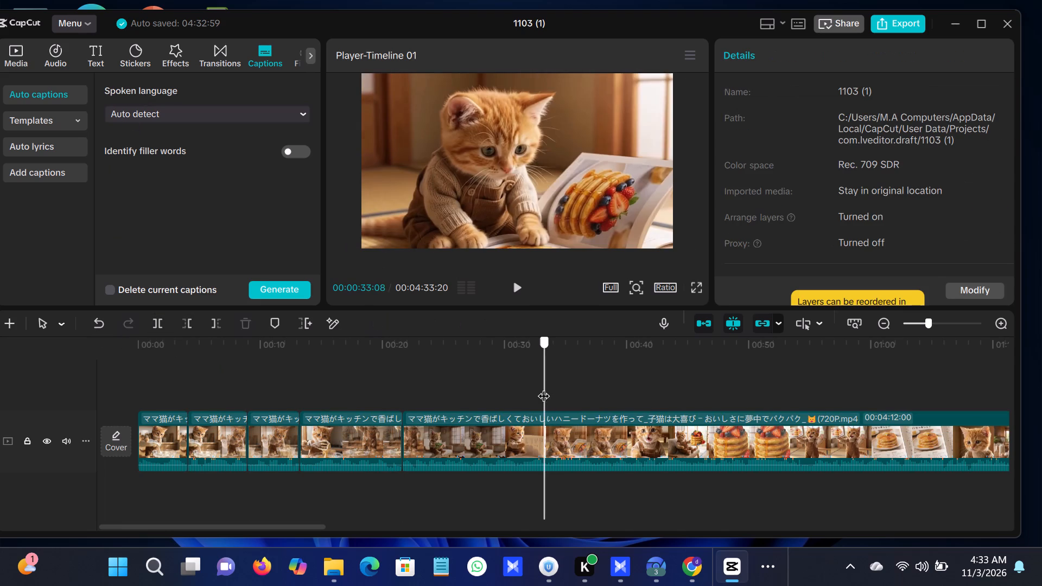
pyautogui.click(155, 333)
pyautogui.click(655, 367)
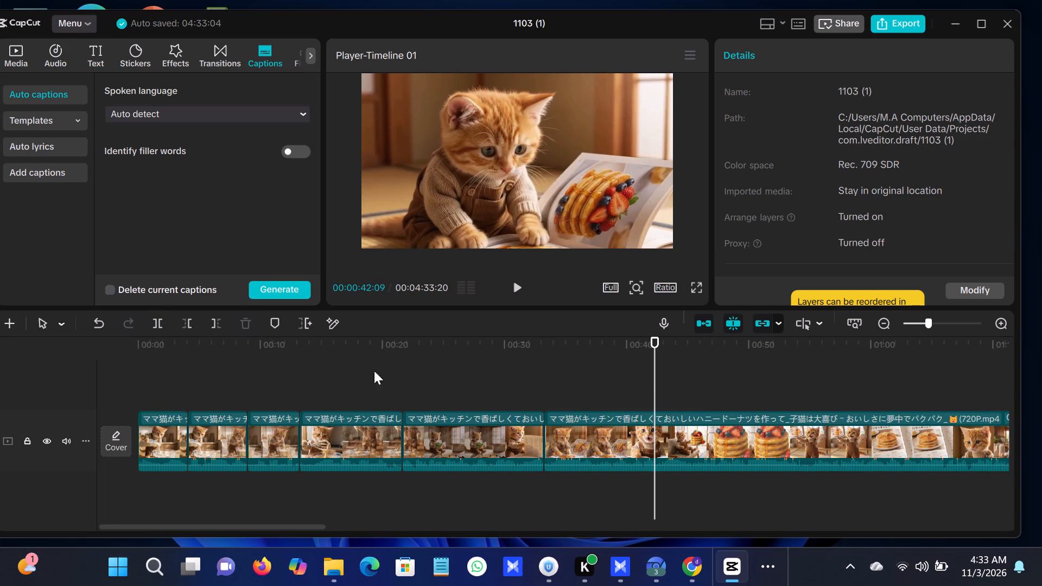
pyautogui.click(156, 327)
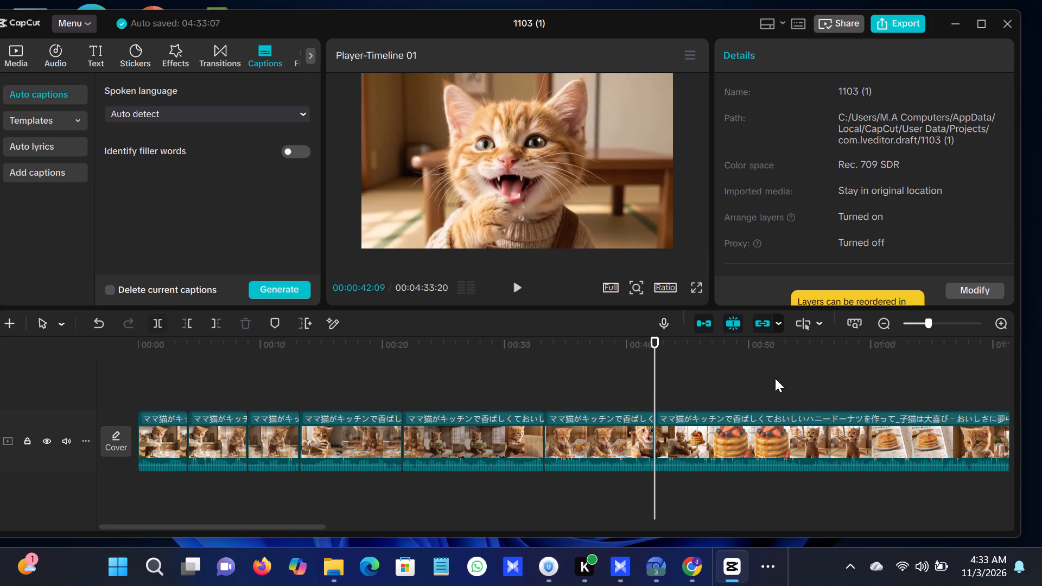
# Split the remaining footage at 00:00:53:07, 00:01:07:11 and 00:01:16:13.
pyautogui.click(790, 360)
pyautogui.click(788, 338)
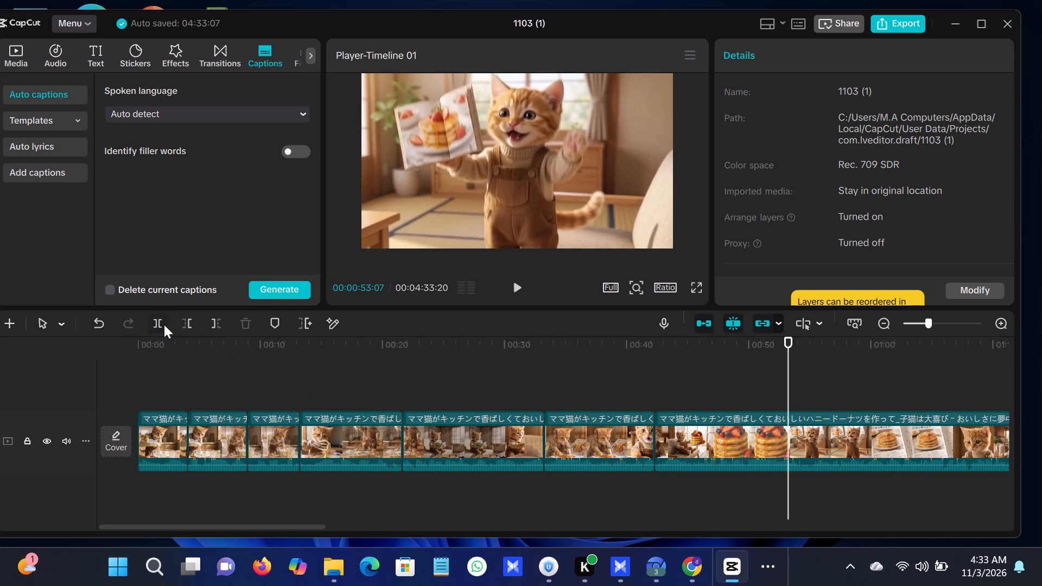
pyautogui.click(164, 323)
pyautogui.moveTo(876, 347); pyautogui.dragTo(956, 347)
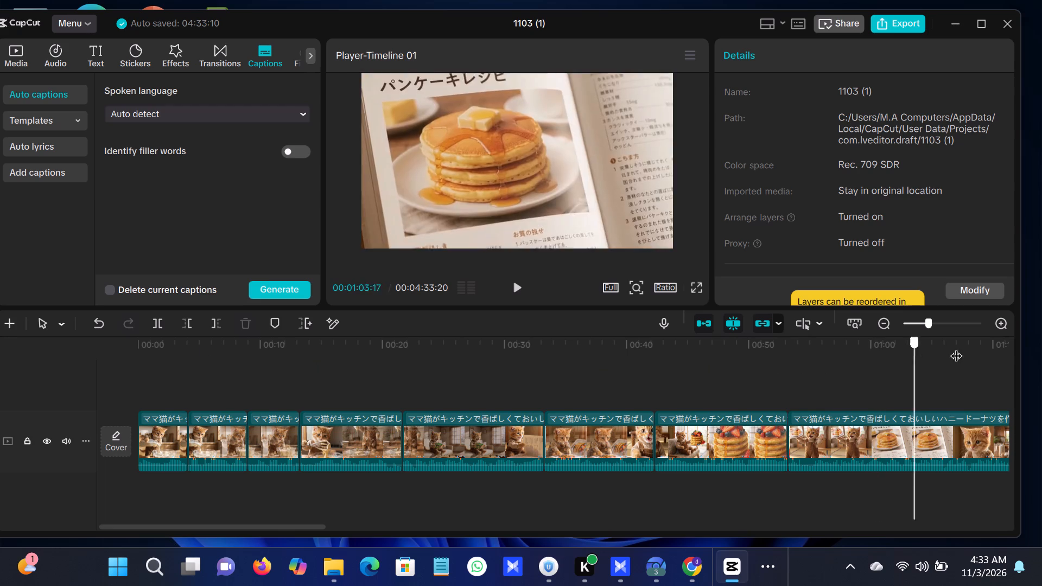
pyautogui.moveTo(956, 347); pyautogui.dragTo(961, 347)
pyautogui.click(161, 330)
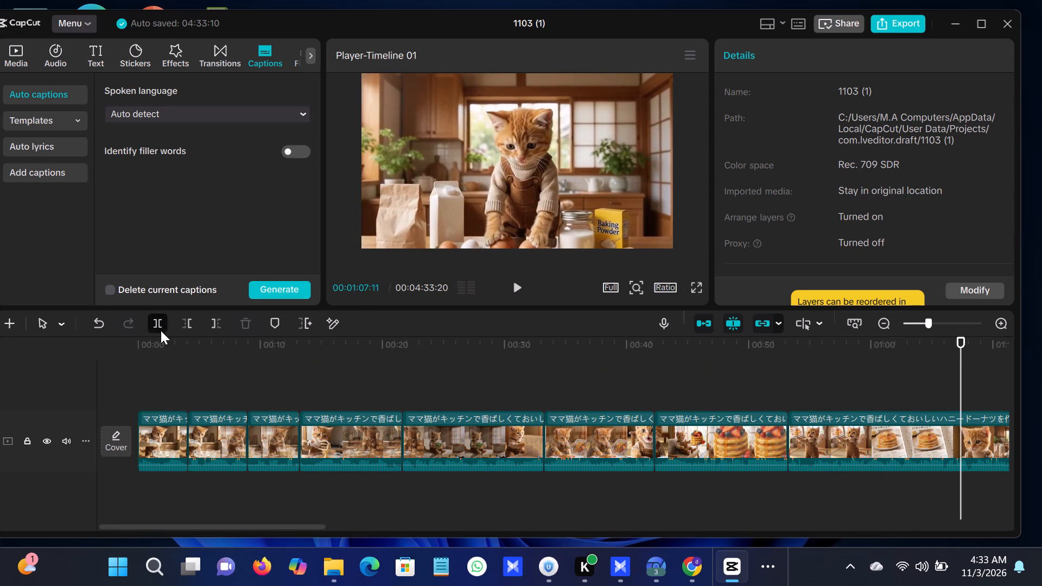
pyautogui.moveTo(962, 343); pyautogui.dragTo(1041, 354)
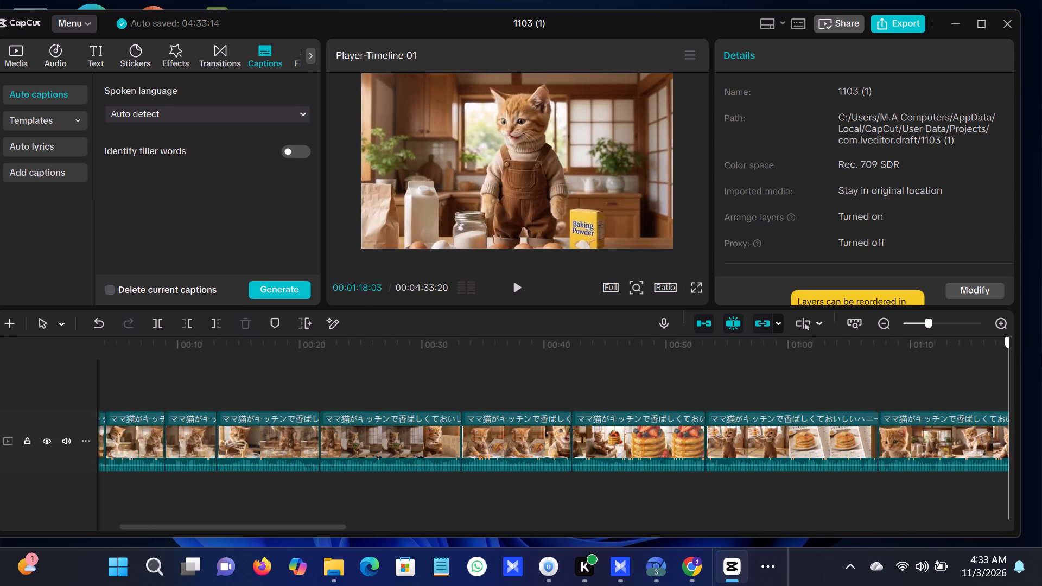
pyautogui.moveTo(1041, 354); pyautogui.dragTo(713, 364)
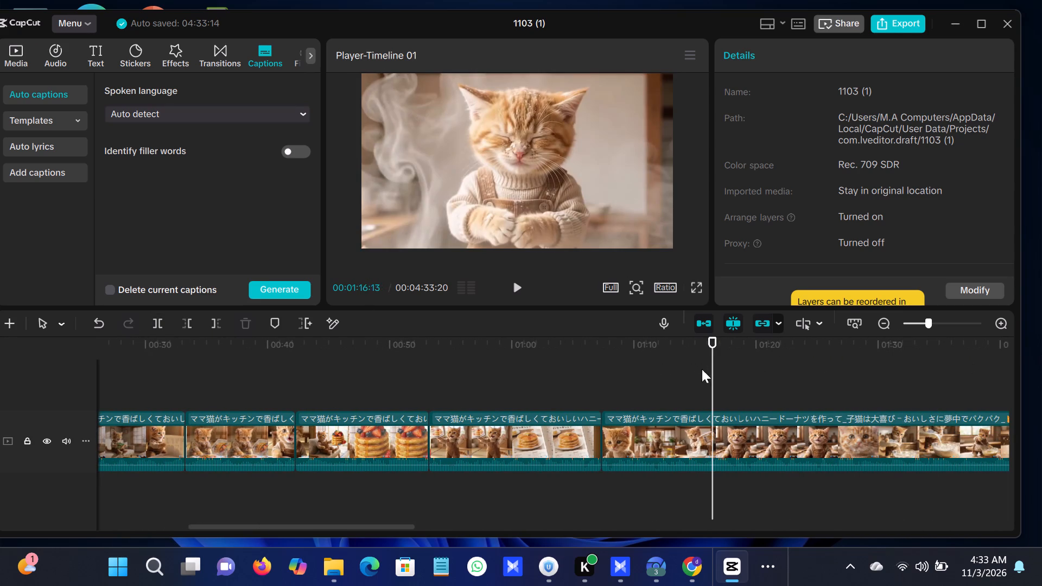
pyautogui.click(164, 323)
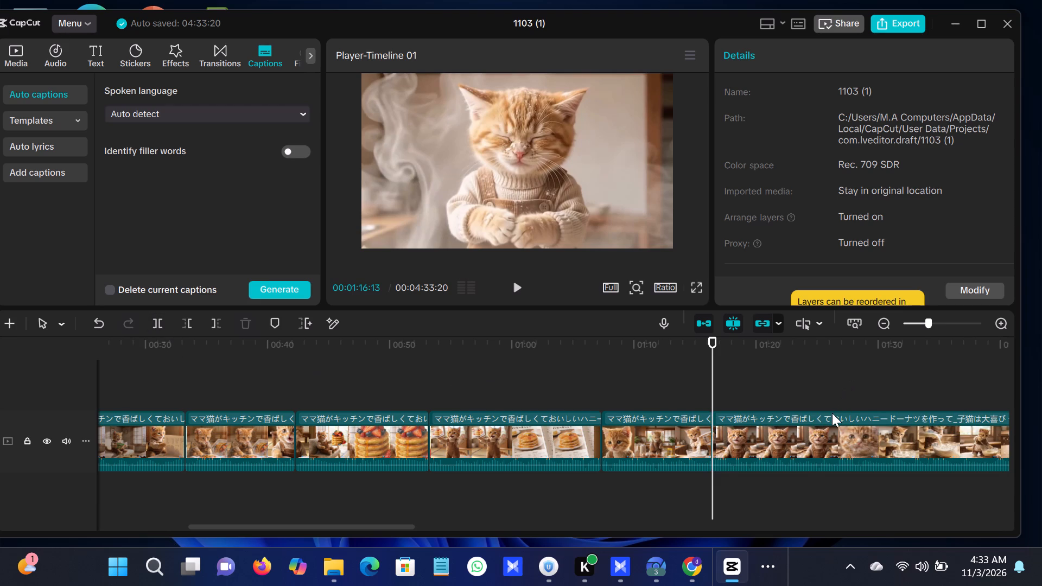
# Split the milk-pouring and batter-mixing footage at 00:01:29:10, 00:01:38:16 and 00:01:52:06.
pyautogui.click(870, 364)
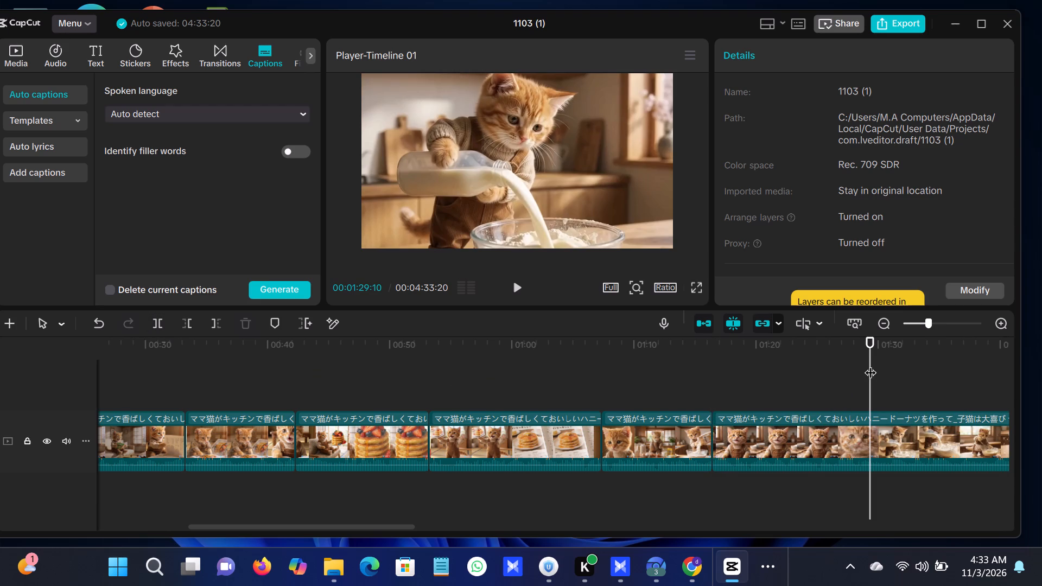
pyautogui.click(153, 328)
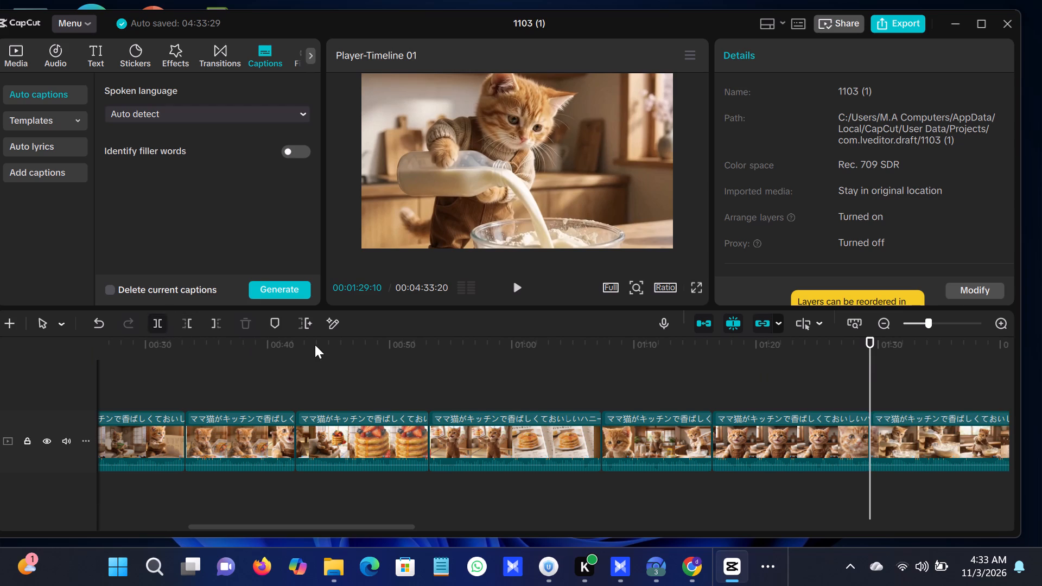
pyautogui.moveTo(879, 349); pyautogui.dragTo(1021, 347)
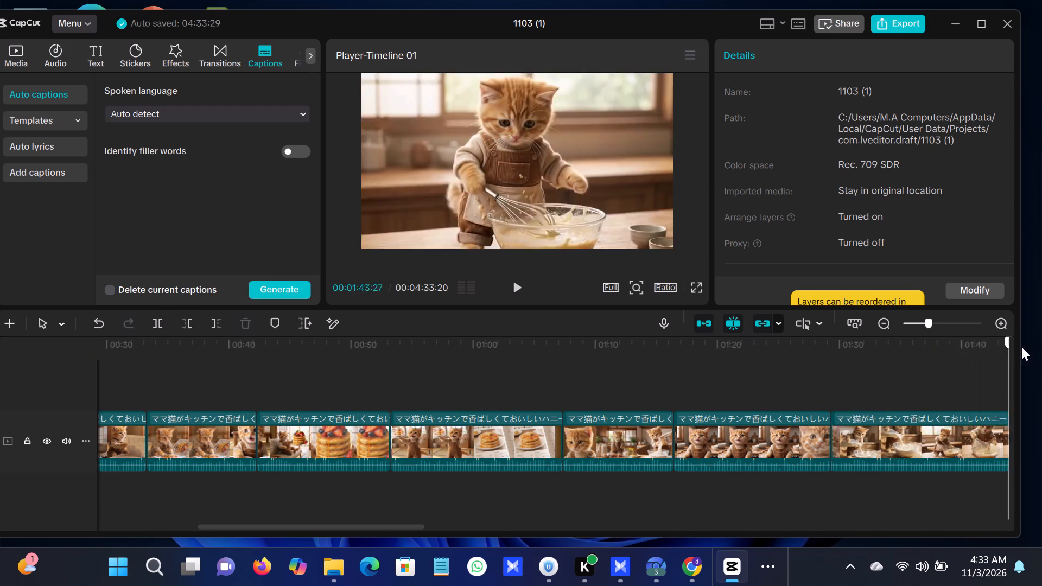
pyautogui.moveTo(1021, 347); pyautogui.dragTo(1025, 345)
pyautogui.moveTo(833, 343); pyautogui.dragTo(821, 346)
pyautogui.moveTo(805, 346); pyautogui.dragTo(786, 349)
pyautogui.click(773, 350)
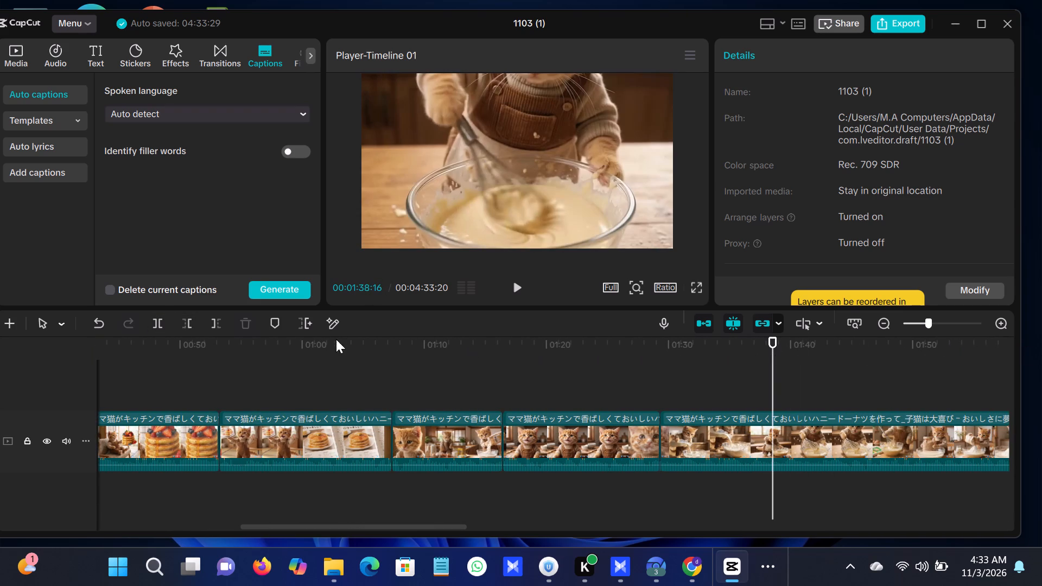
pyautogui.click(150, 329)
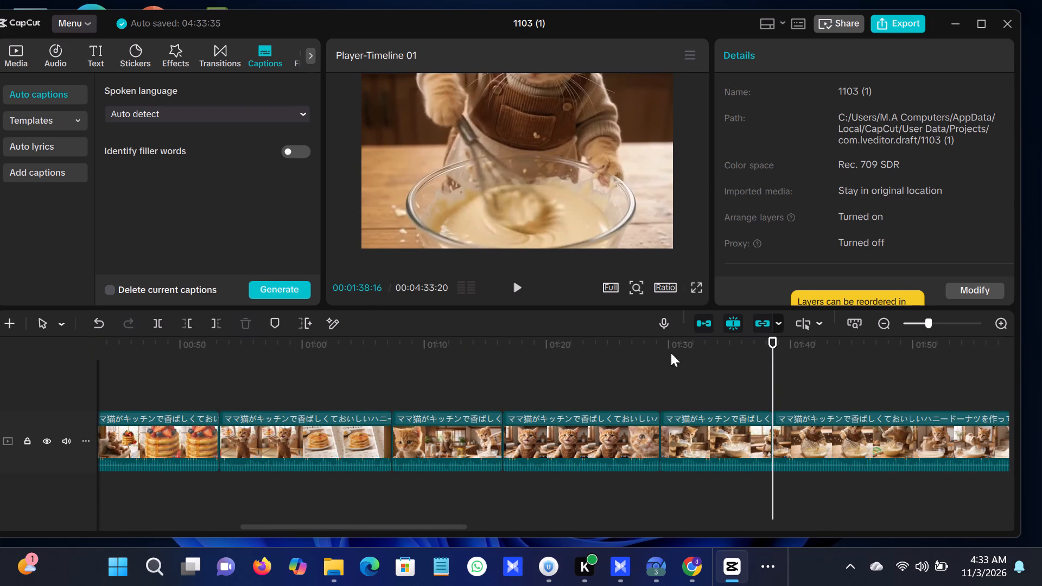
pyautogui.moveTo(823, 343); pyautogui.dragTo(939, 348)
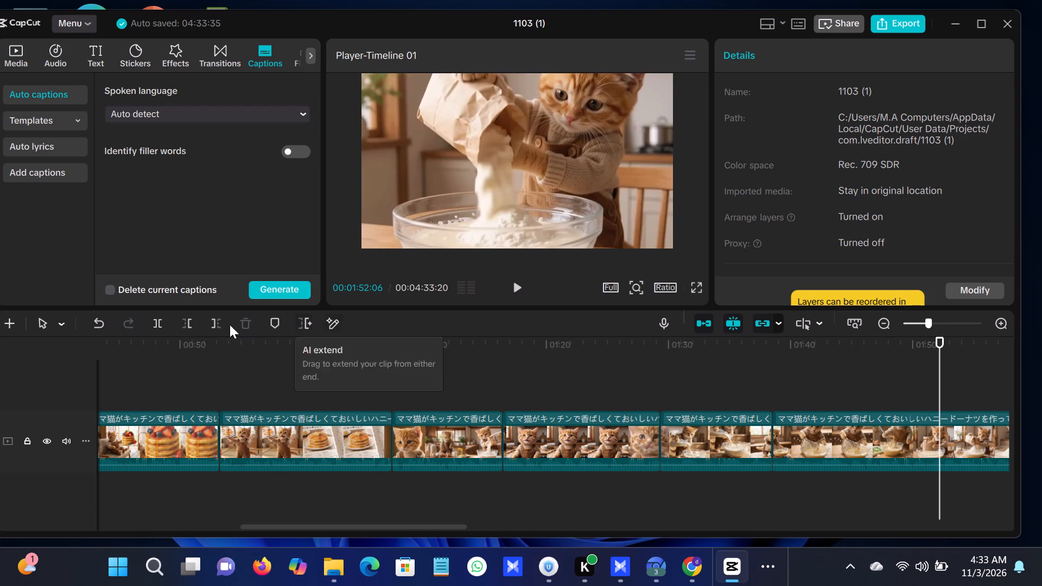
pyautogui.click(153, 325)
# Split the following kitchen footage at 00:02:03:13 and 00:02:17:00.
pyautogui.moveTo(982, 347); pyautogui.dragTo(1041, 346)
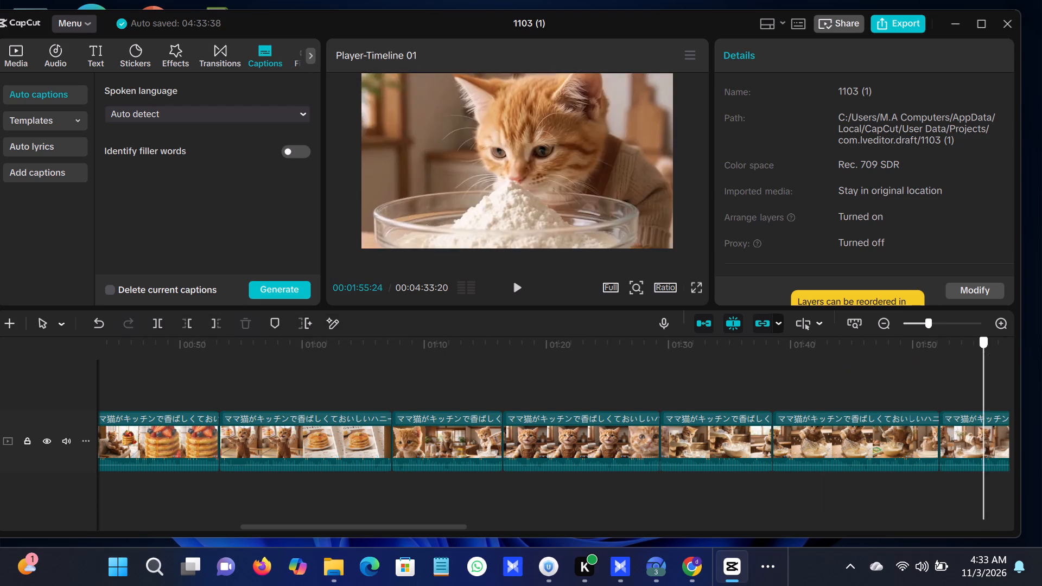
pyautogui.moveTo(1041, 346); pyautogui.dragTo(719, 348)
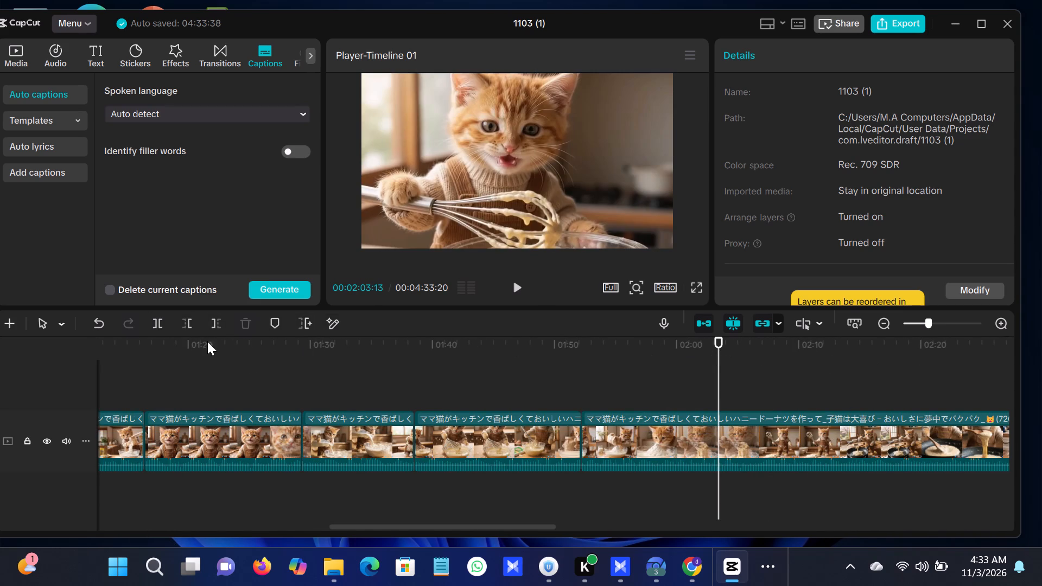
pyautogui.click(160, 328)
pyautogui.moveTo(849, 354); pyautogui.dragTo(884, 348)
pyautogui.click(163, 328)
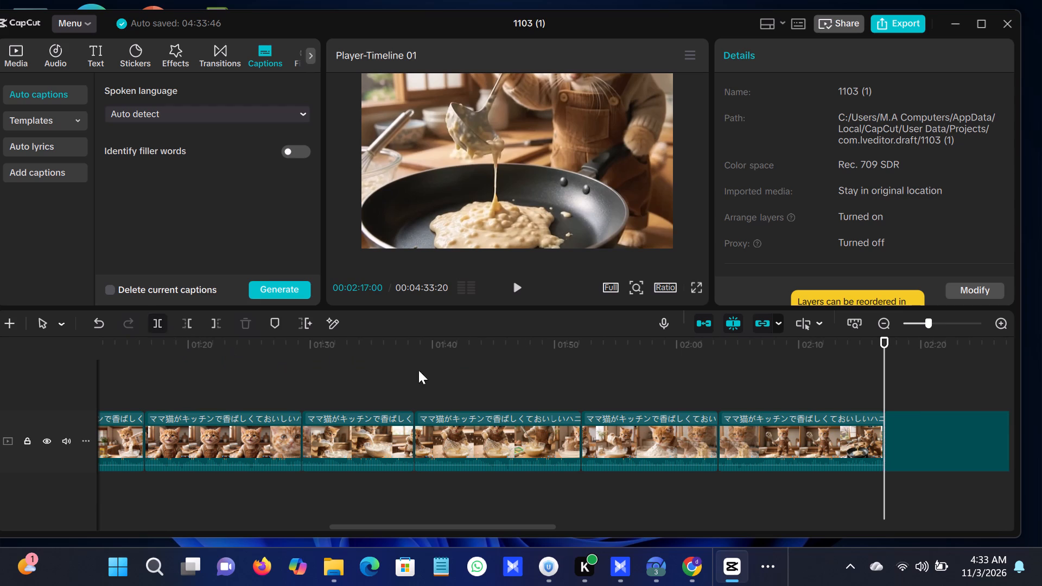
# Split the mother-and-kitten kitchen footage at 00:02:41:18, 00:02:29:23 and 00:02:50:28.
pyautogui.moveTo(960, 353); pyautogui.dragTo(1027, 352)
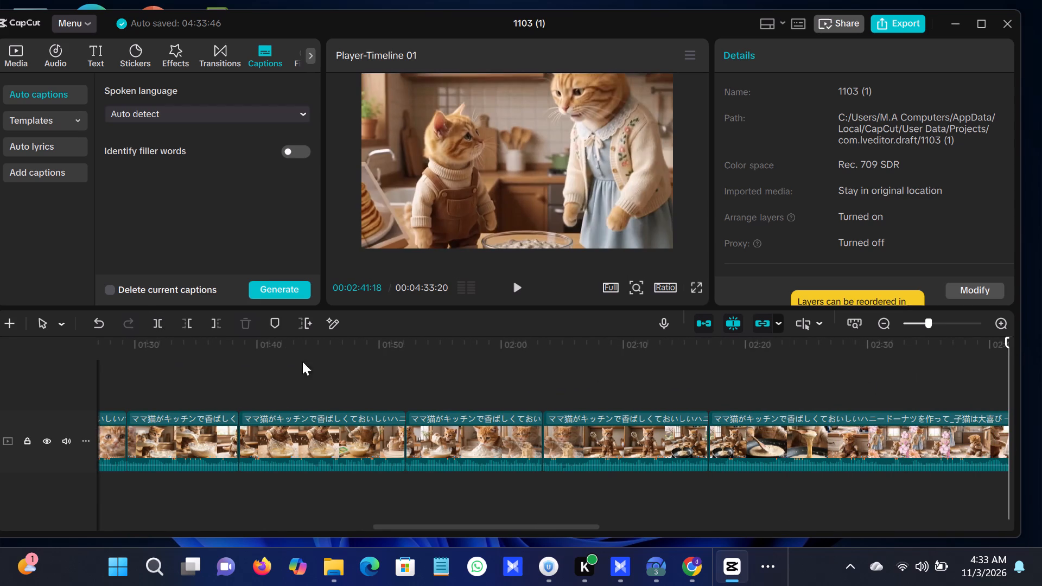
pyautogui.click(155, 320)
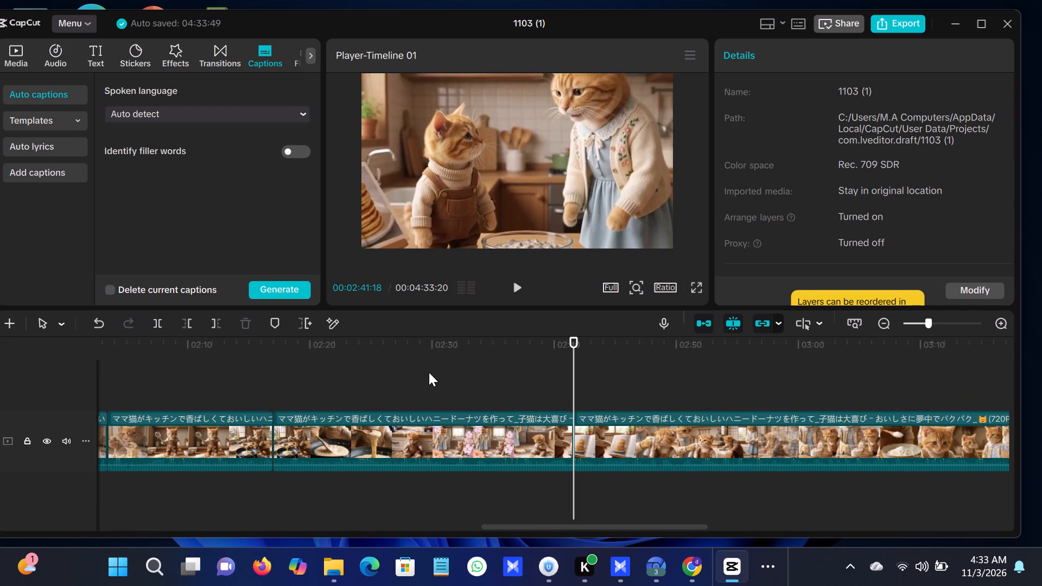
pyautogui.click(429, 358)
pyautogui.click(154, 329)
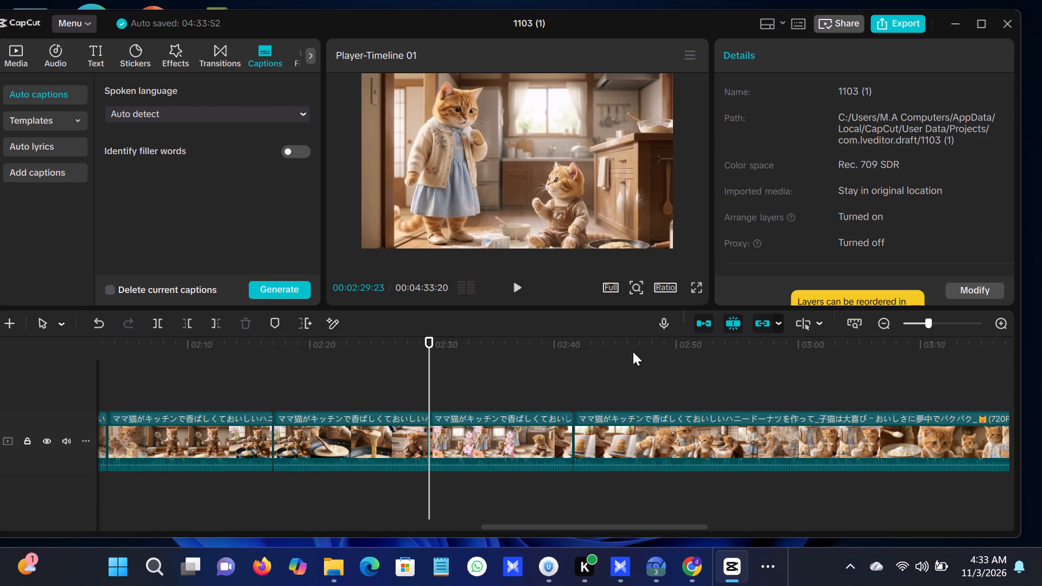
pyautogui.click(655, 351)
pyautogui.moveTo(666, 351); pyautogui.dragTo(682, 353)
pyautogui.click(688, 353)
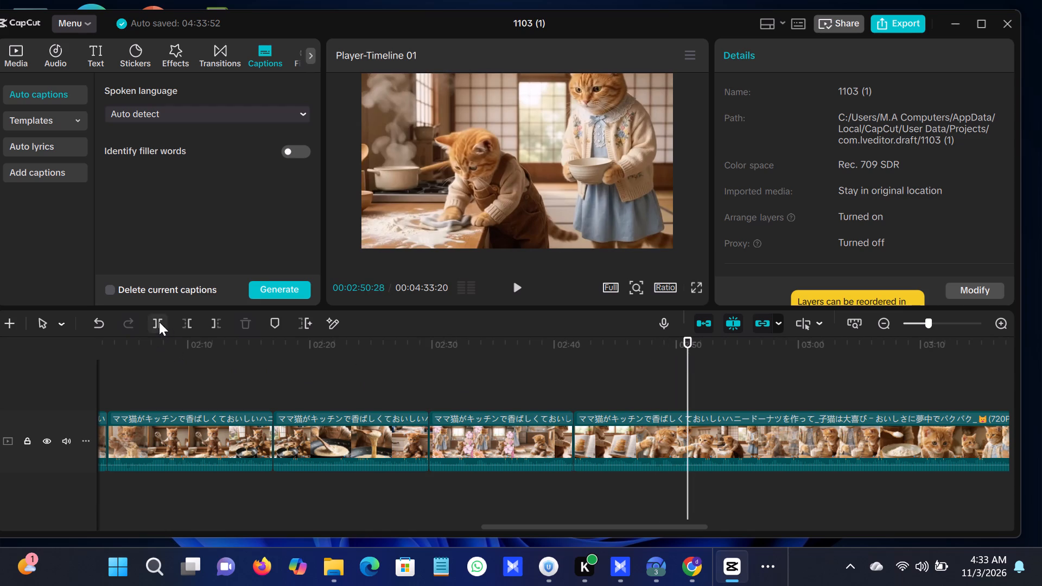
pyautogui.click(159, 322)
pyautogui.scroll(-2, 545, 412)
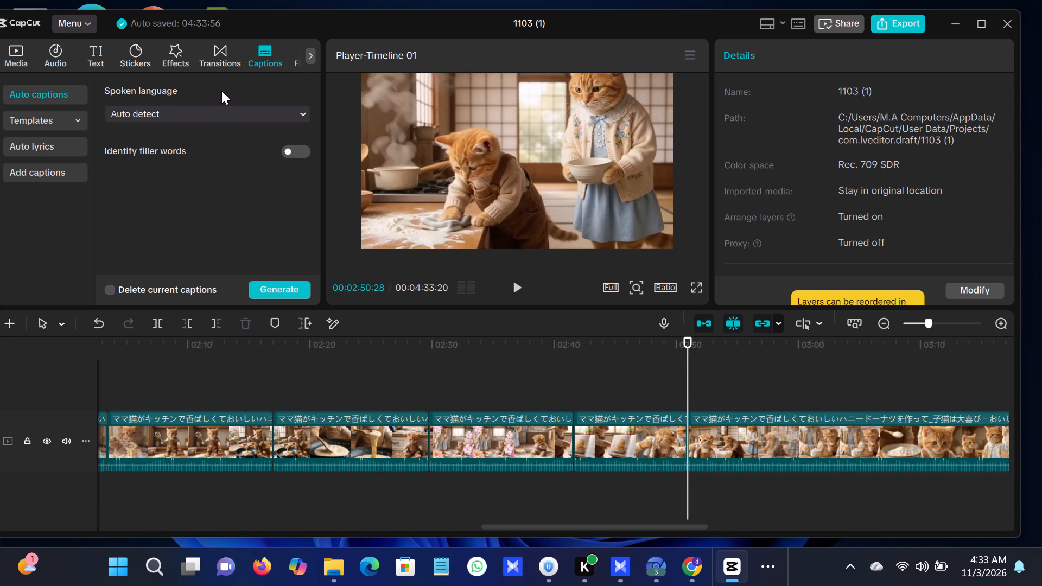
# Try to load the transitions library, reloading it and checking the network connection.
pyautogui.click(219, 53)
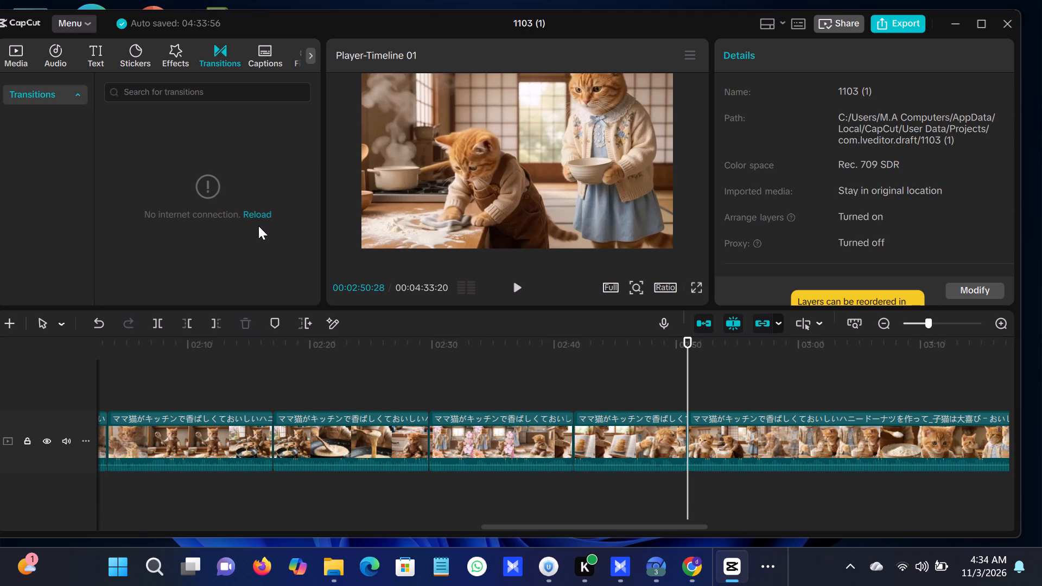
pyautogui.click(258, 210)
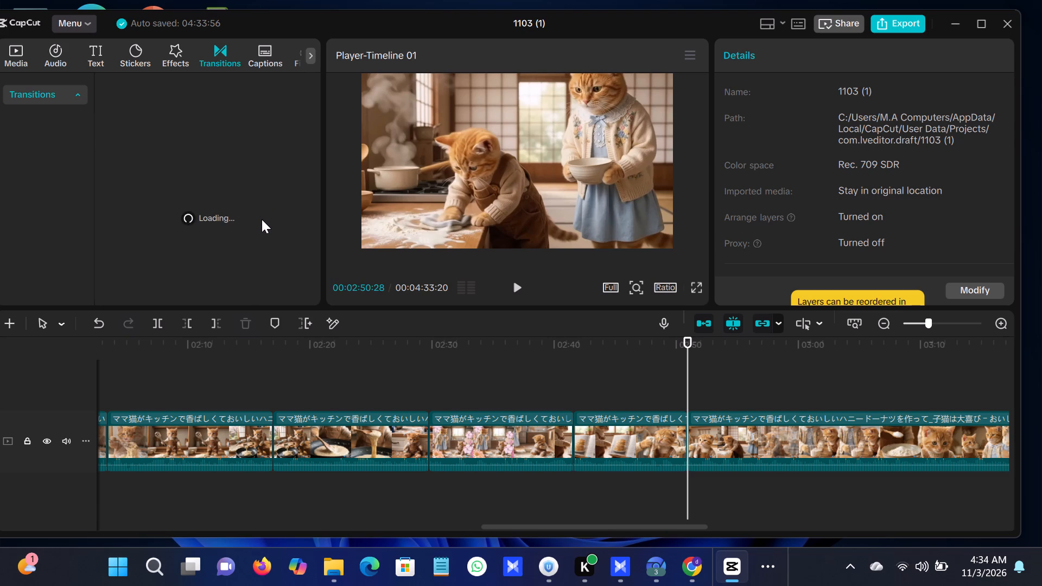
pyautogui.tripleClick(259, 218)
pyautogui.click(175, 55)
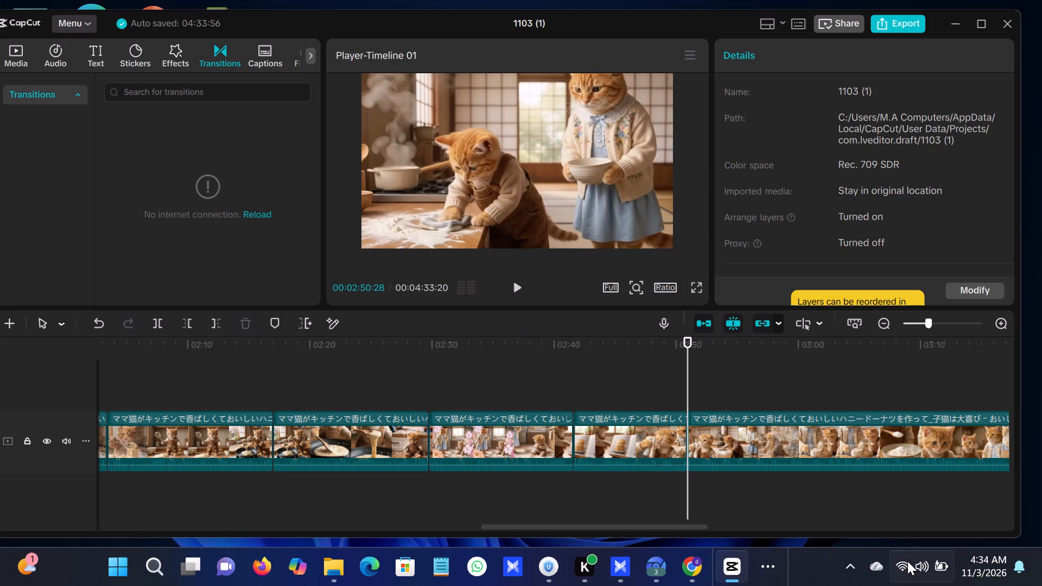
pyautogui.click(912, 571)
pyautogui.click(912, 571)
# Return the playhead to the start of the timeline at 00:00:00:00.
pyautogui.scroll(-3, 486, 315)
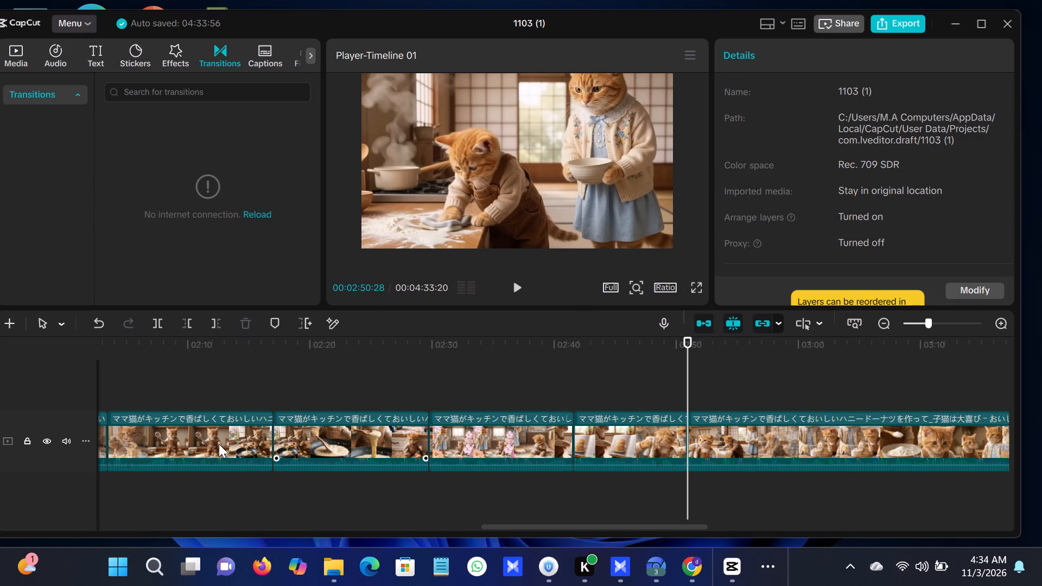
pyautogui.moveTo(340, 361); pyautogui.dragTo(14, 353)
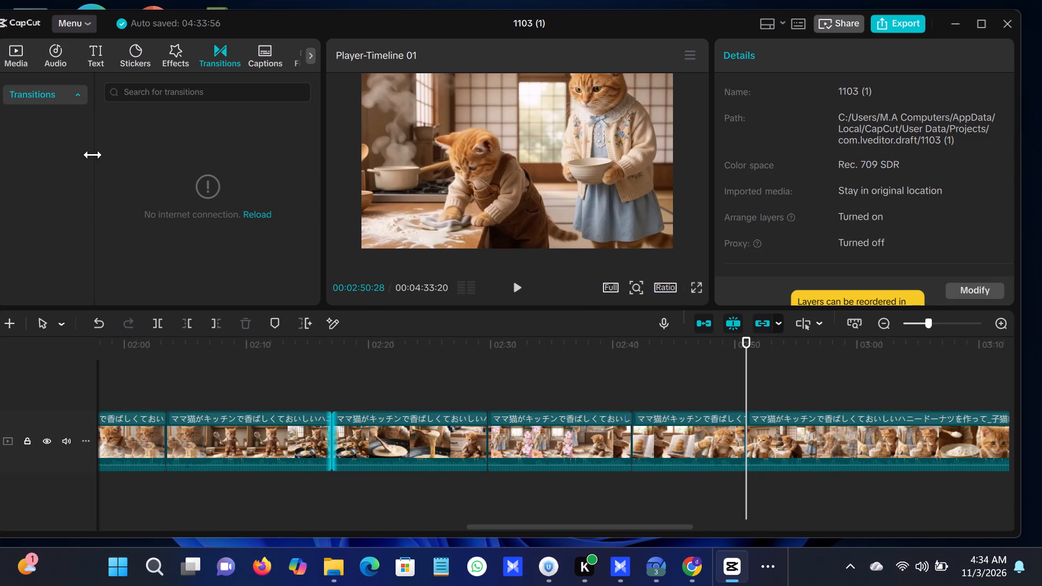
pyautogui.moveTo(182, 342); pyautogui.dragTo(0, 364)
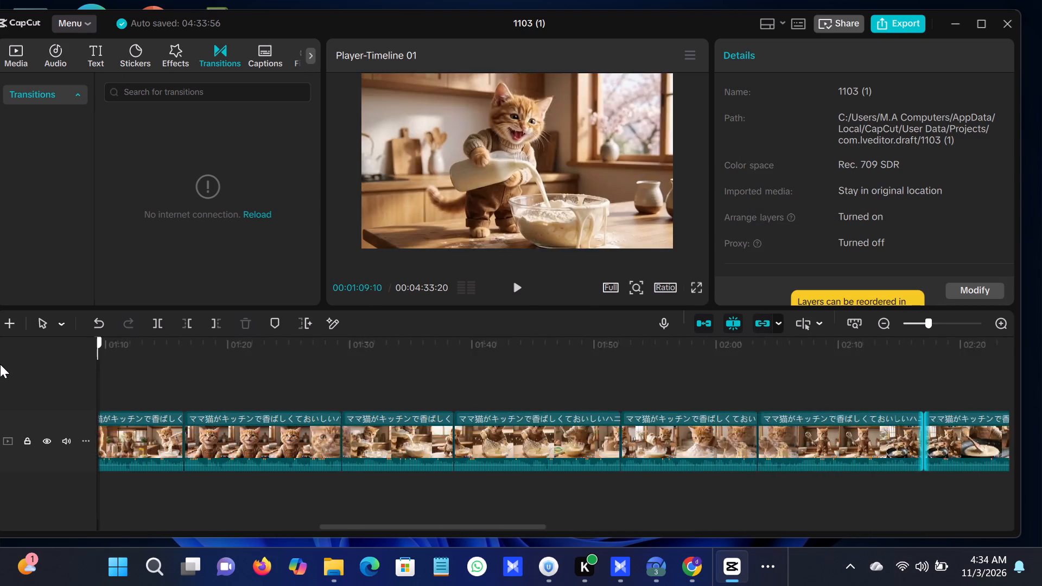
pyautogui.moveTo(0, 364); pyautogui.dragTo(1, 348)
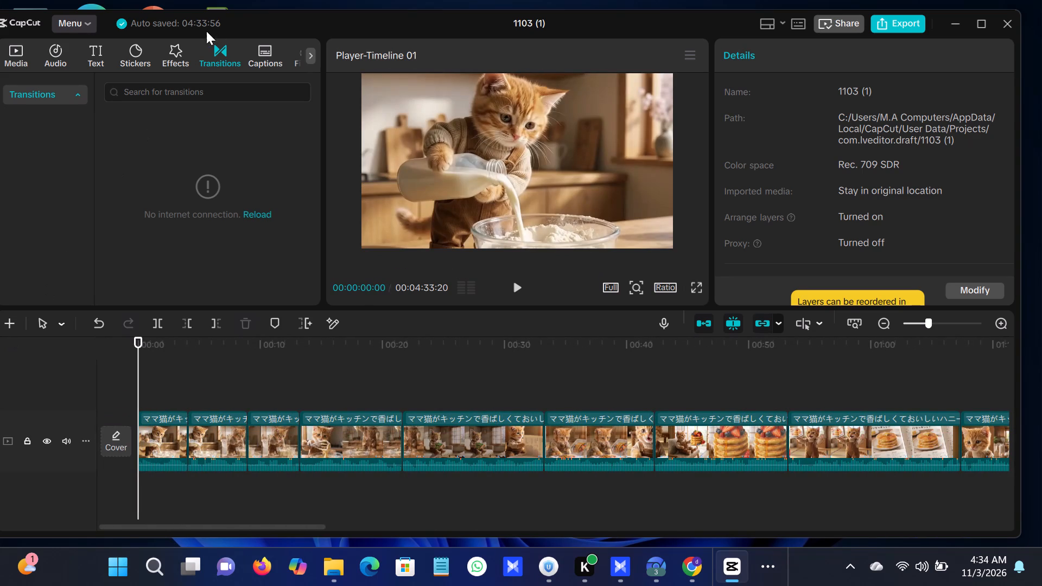
# Add a default text at the start of the timeline and replace its wording with "Marmello".
pyautogui.click(104, 59)
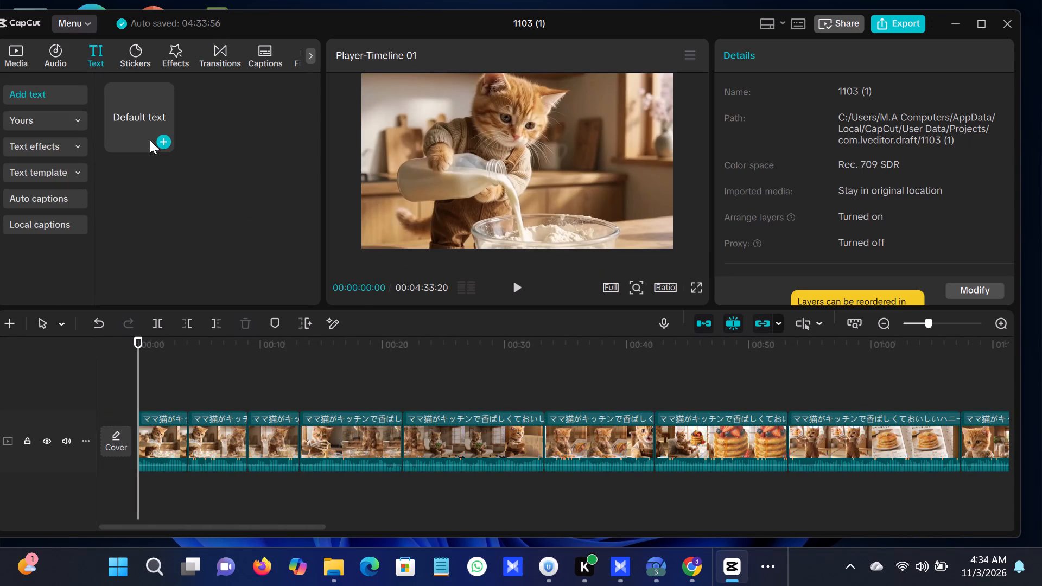
pyautogui.click(163, 135)
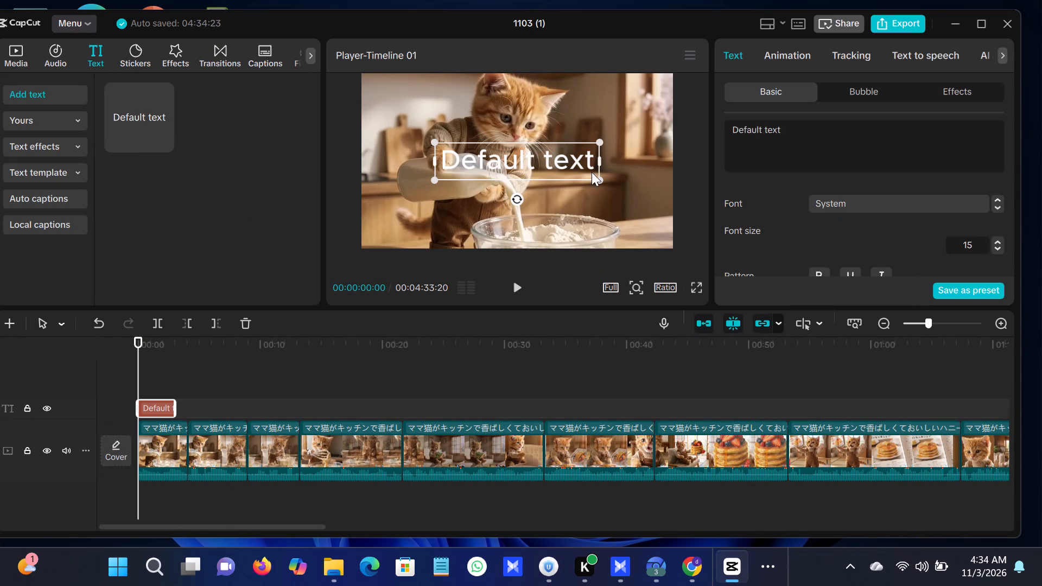
pyautogui.moveTo(810, 130); pyautogui.dragTo(685, 132)
pyautogui.press('BackSpace')
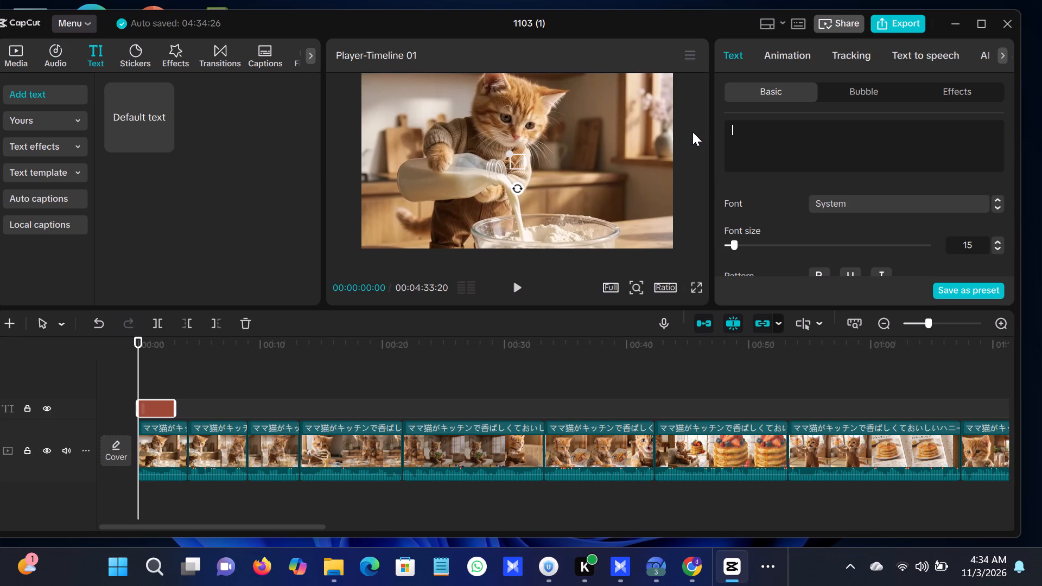
pyautogui.press('m')
pyautogui.press('a')
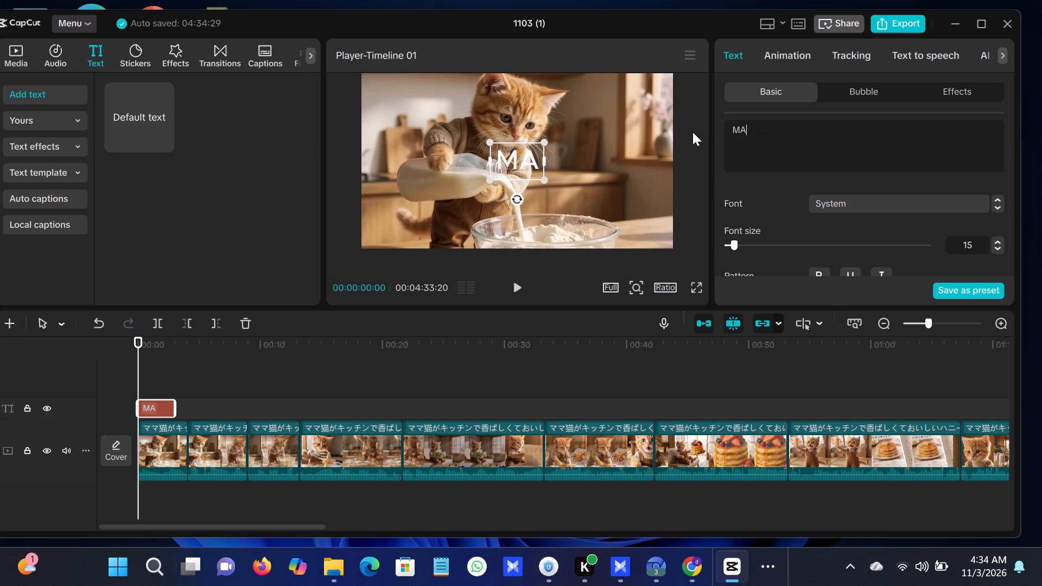
pyautogui.press('BackSpace')
pyautogui.write('ae')
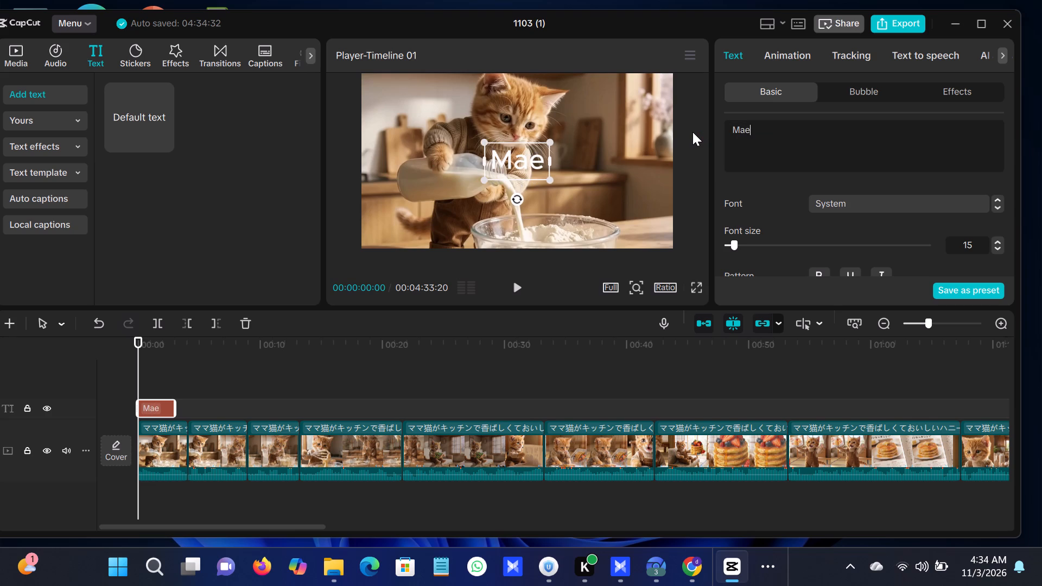
pyautogui.press('BackSpace')
pyautogui.write('rmello')
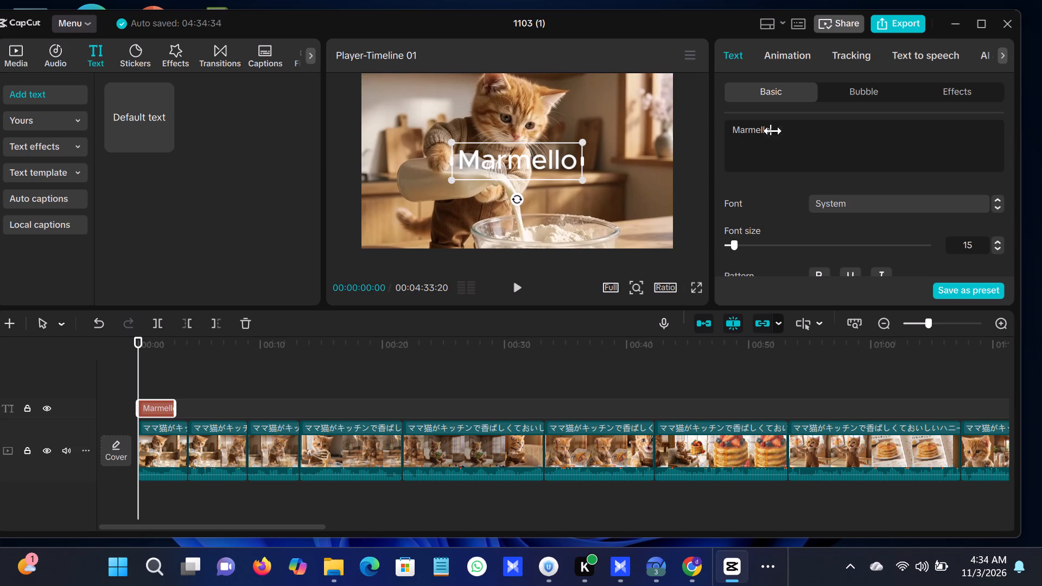
# Shrink the "Marmello" text and place it in the upper-left corner of the video frame.
pyautogui.moveTo(583, 177); pyautogui.dragTo(522, 150)
pyautogui.moveTo(522, 162); pyautogui.dragTo(395, 92)
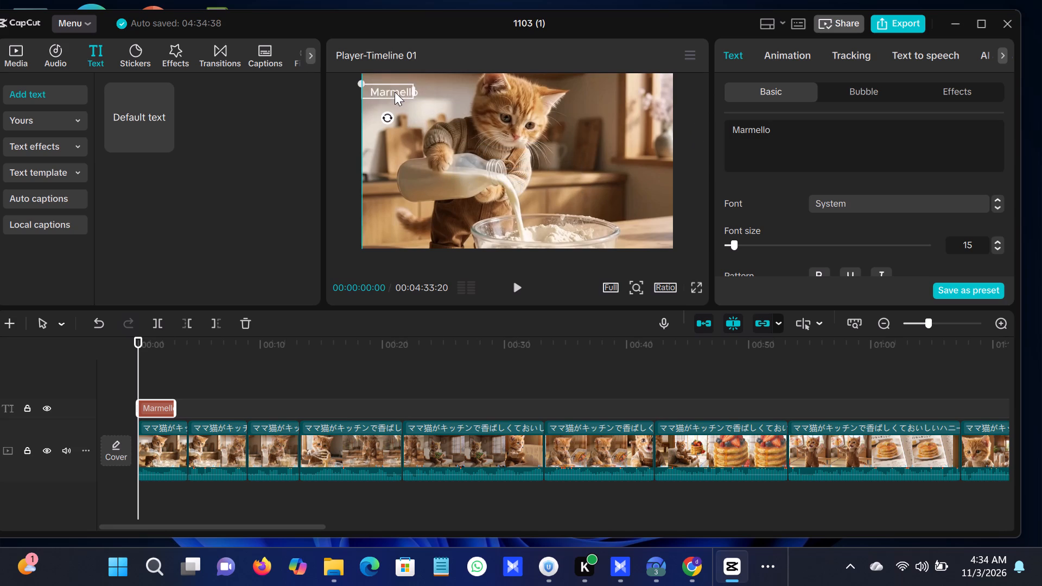
pyautogui.moveTo(395, 92); pyautogui.dragTo(398, 86)
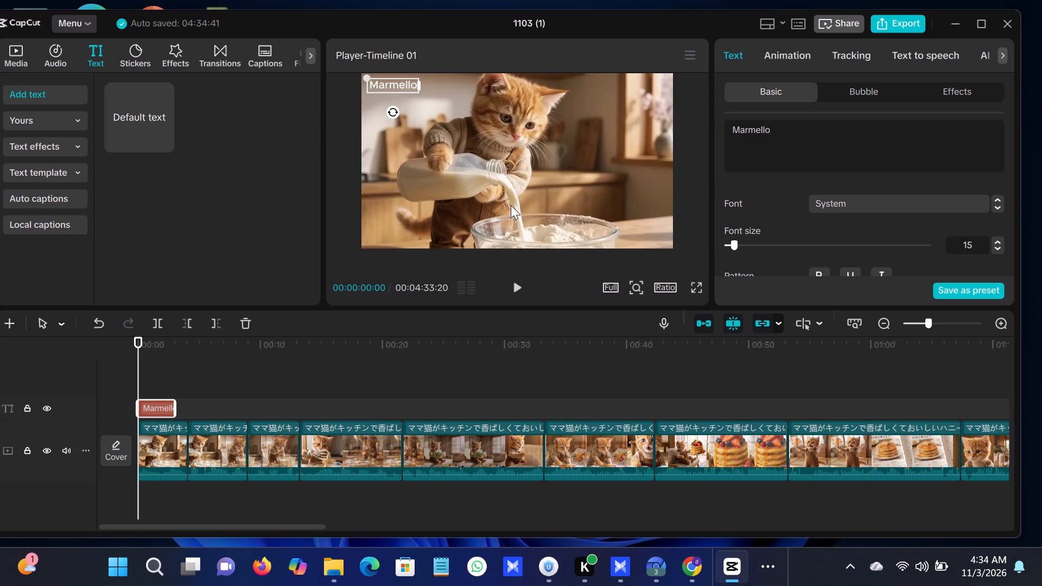
pyautogui.click(497, 182)
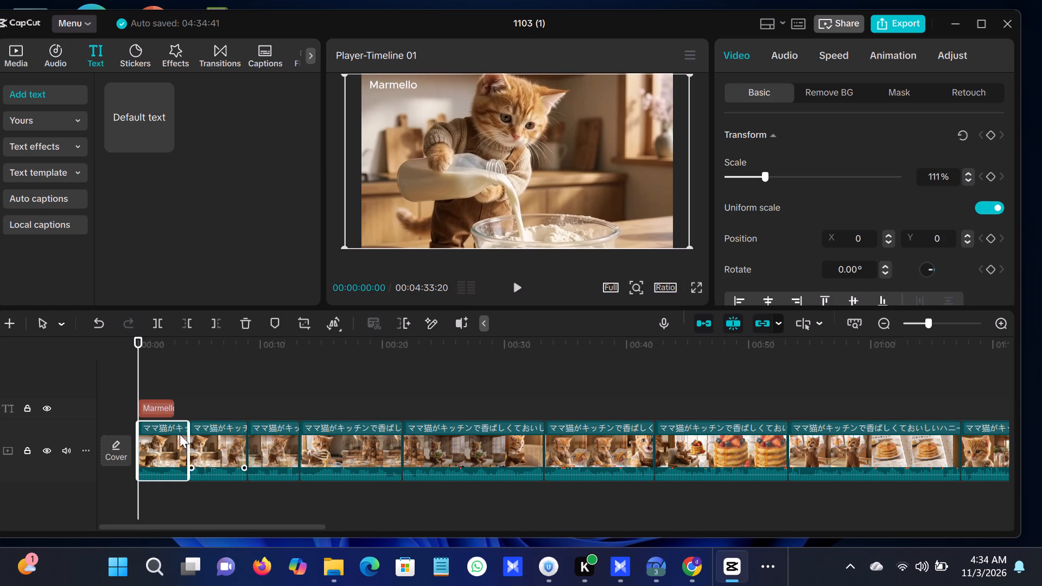
# Extend the "Marmello" text clip along the whole timeline so it ends together with the video.
pyautogui.click(162, 406)
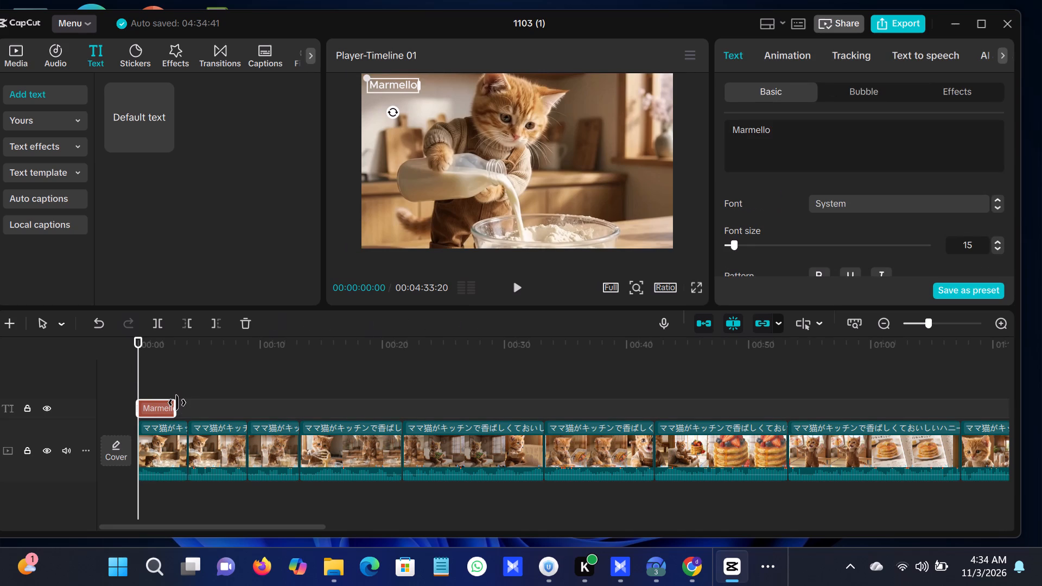
pyautogui.moveTo(177, 403); pyautogui.dragTo(1041, 392)
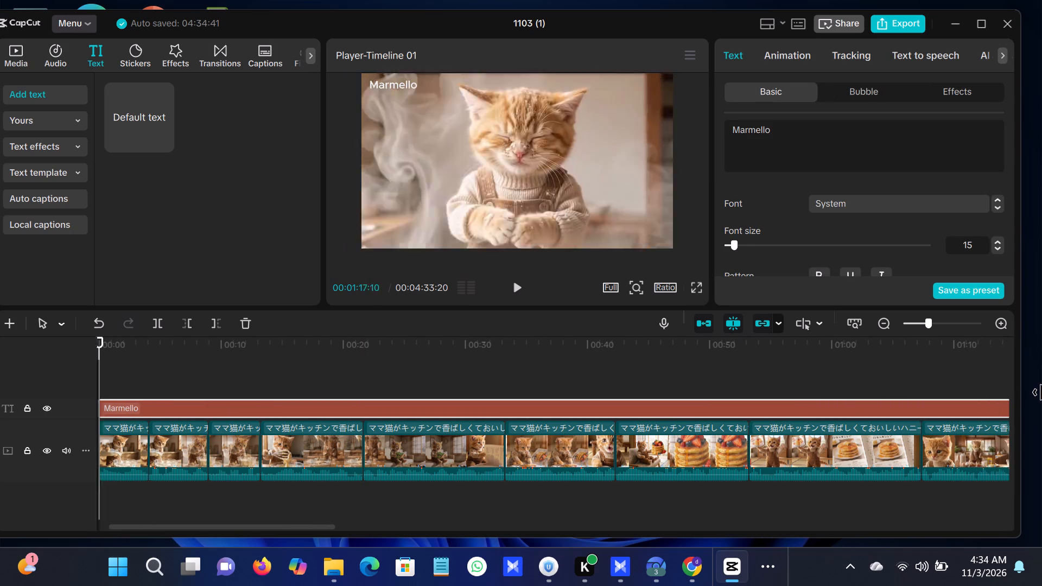
pyautogui.moveTo(1041, 392); pyautogui.dragTo(1014, 392)
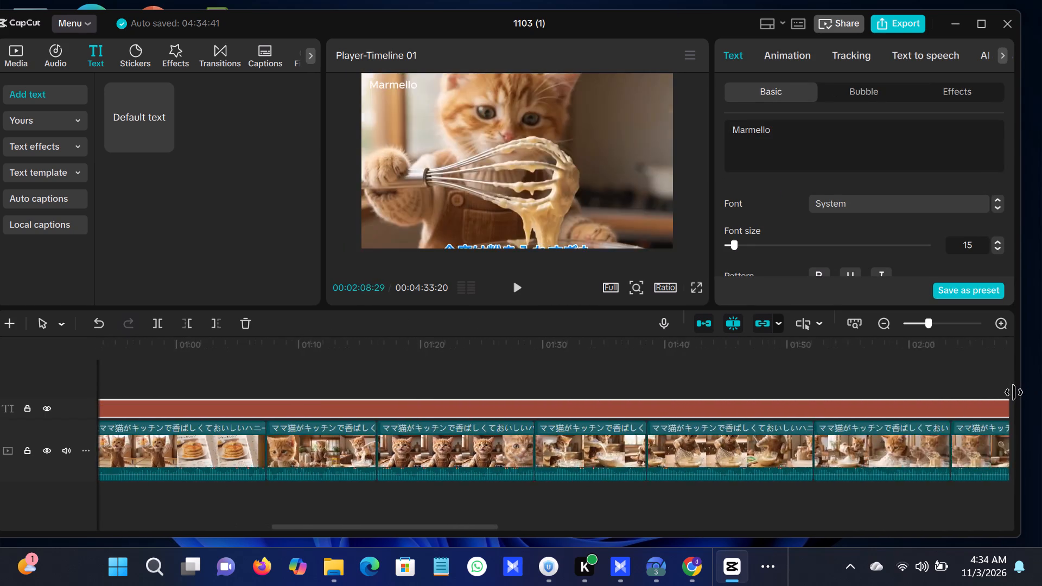
pyautogui.moveTo(1014, 392); pyautogui.dragTo(1001, 391)
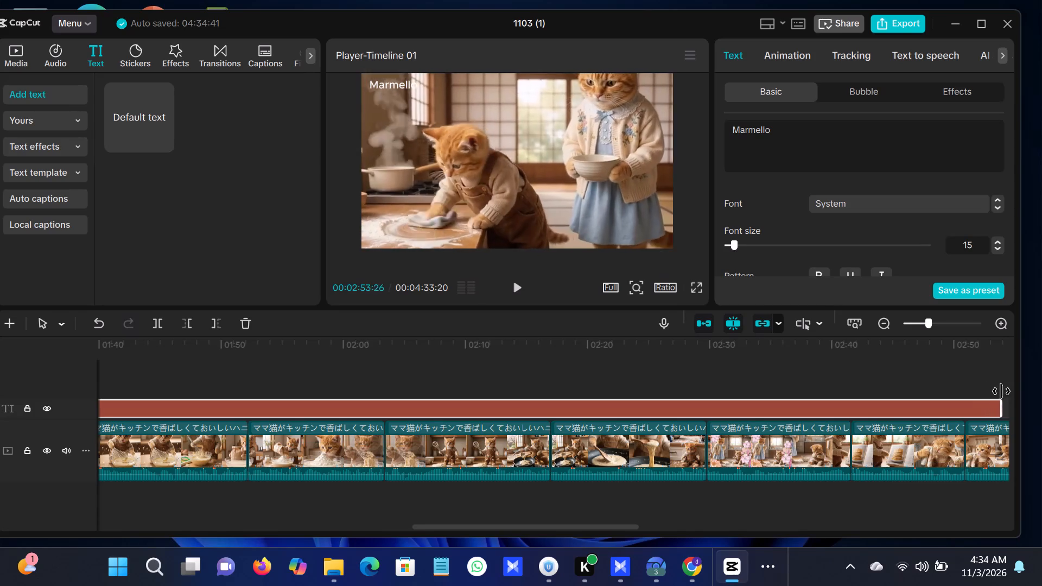
pyautogui.moveTo(1001, 391); pyautogui.dragTo(1020, 389)
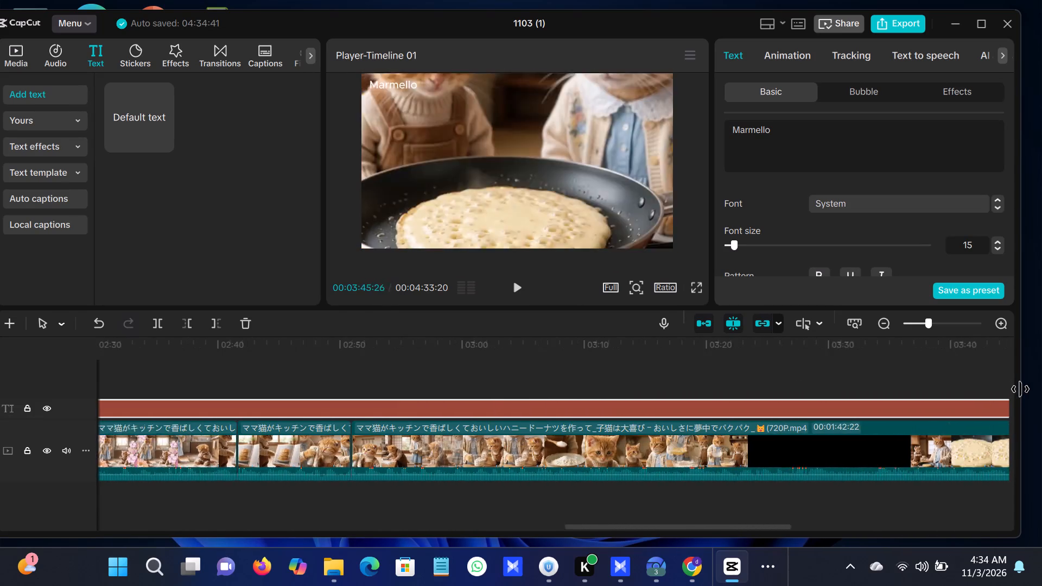
pyautogui.moveTo(1020, 389); pyautogui.dragTo(1031, 394)
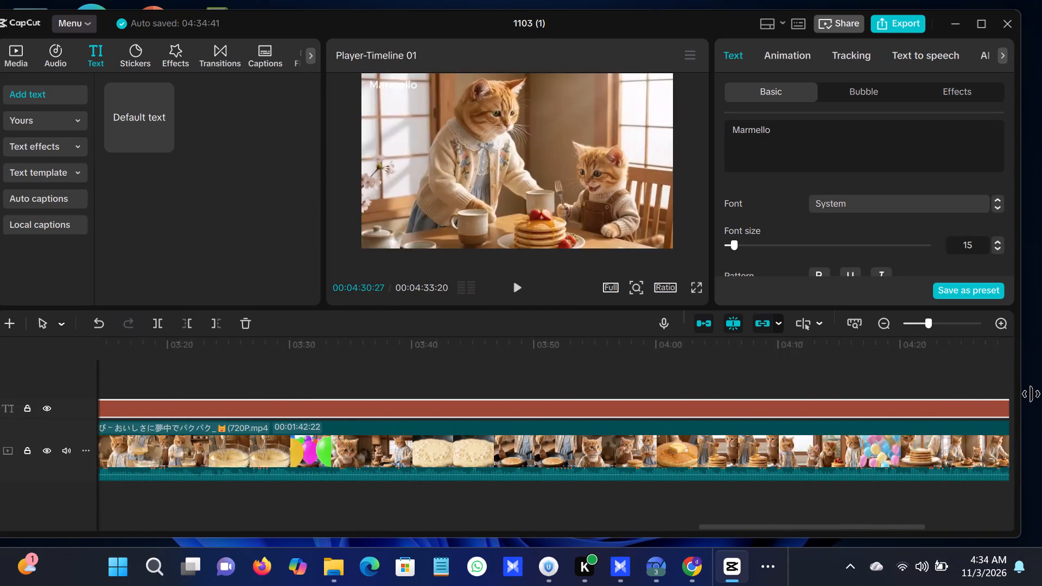
pyautogui.moveTo(1031, 394); pyautogui.dragTo(550, 410)
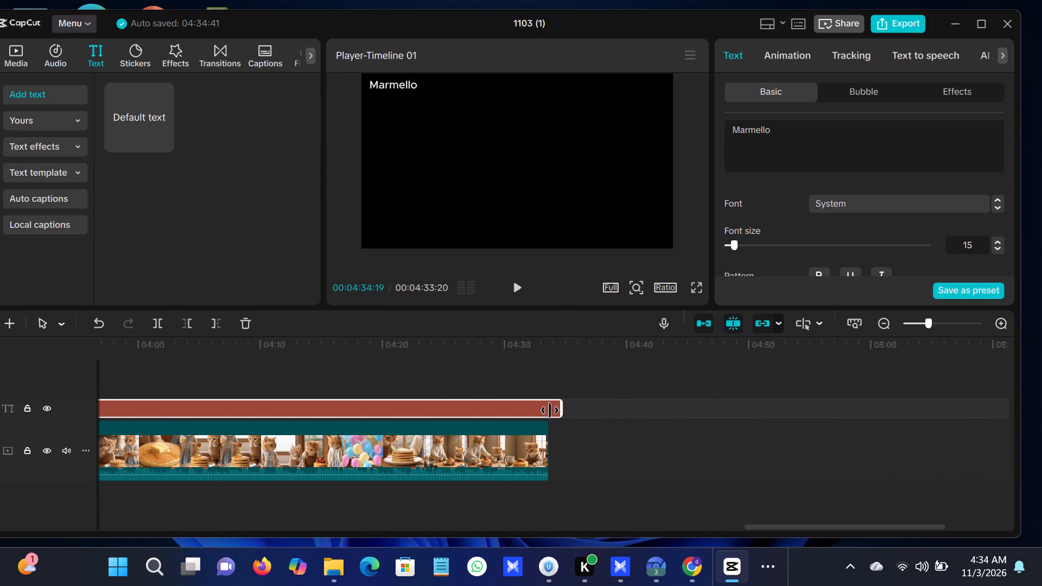
pyautogui.moveTo(550, 410); pyautogui.dragTo(544, 412)
pyautogui.click(728, 422)
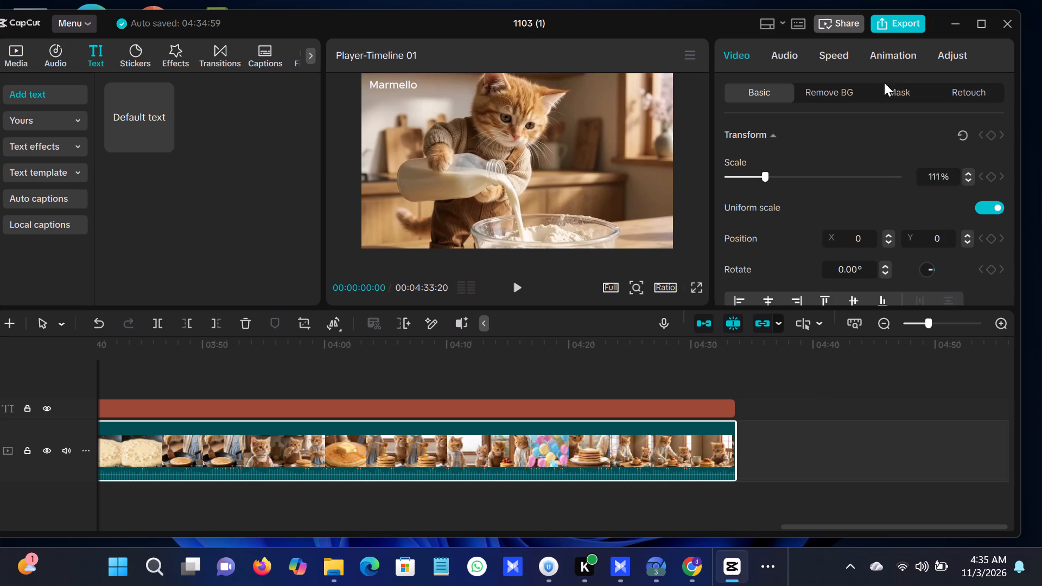
# Start exporting the project and name the output file "marmelloo 1".
pyautogui.click(892, 24)
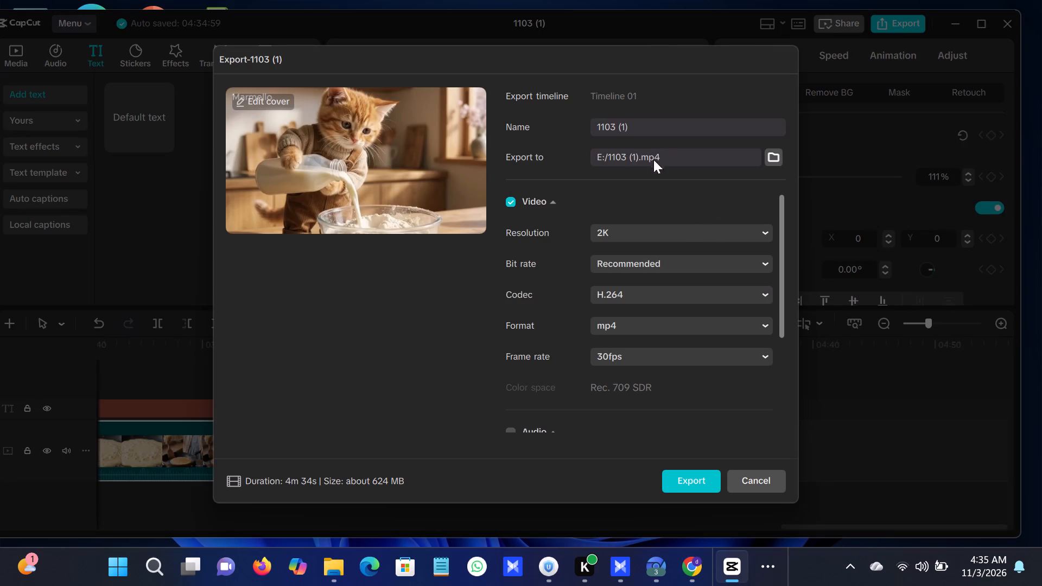
pyautogui.moveTo(674, 124); pyautogui.dragTo(530, 120)
pyautogui.press('BackSpace')
pyautogui.write('ma')
pyautogui.write('rmelloo 1')
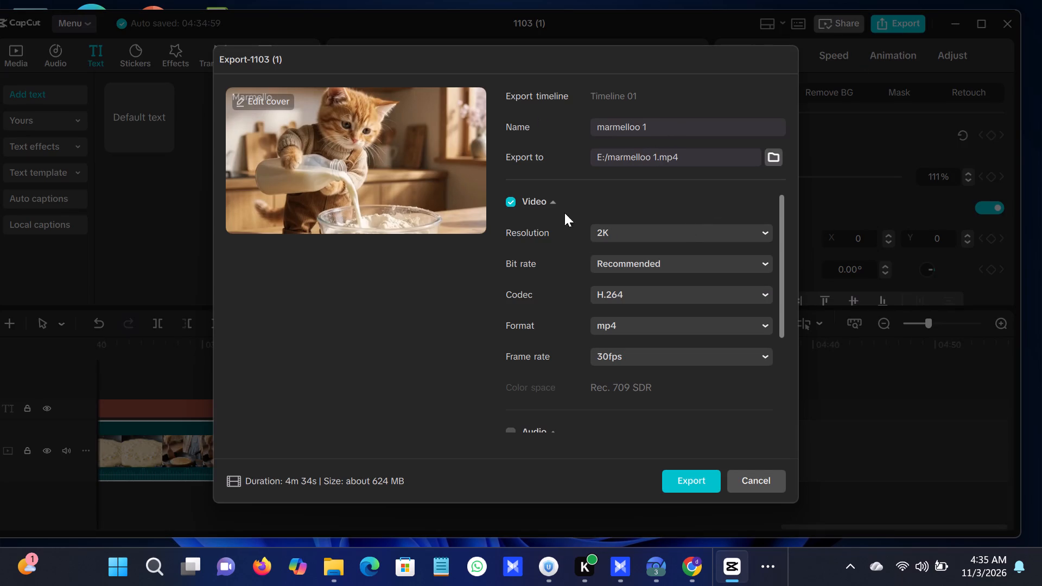
# Set the export frame rate to 60fps.
pyautogui.click(698, 346)
pyautogui.click(684, 346)
pyautogui.click(751, 359)
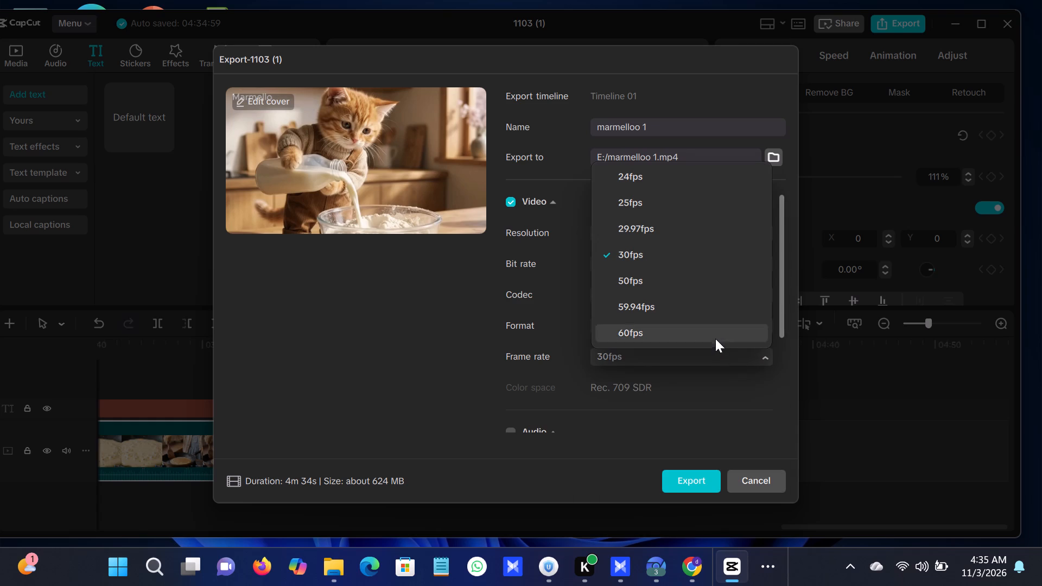
pyautogui.click(715, 337)
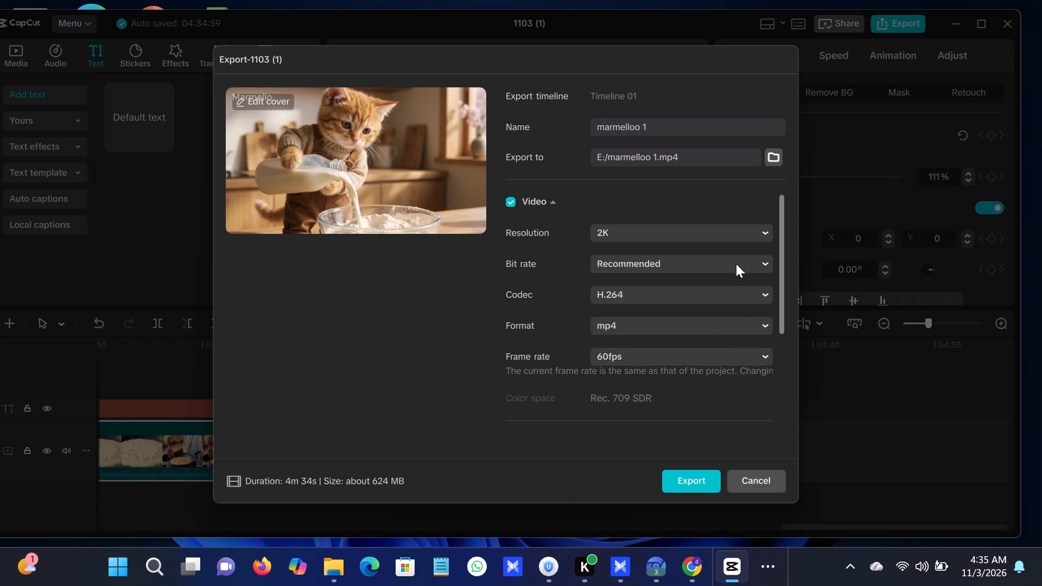
# Set the export resolution to 1080P and start exporting the video.
pyautogui.click(760, 237)
pyautogui.click(698, 316)
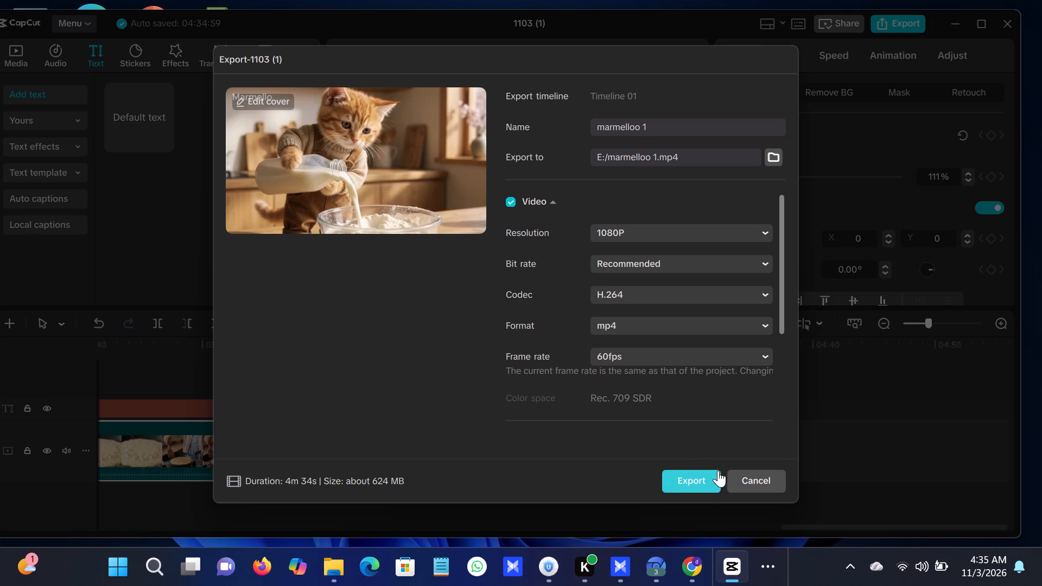
pyautogui.click(670, 481)
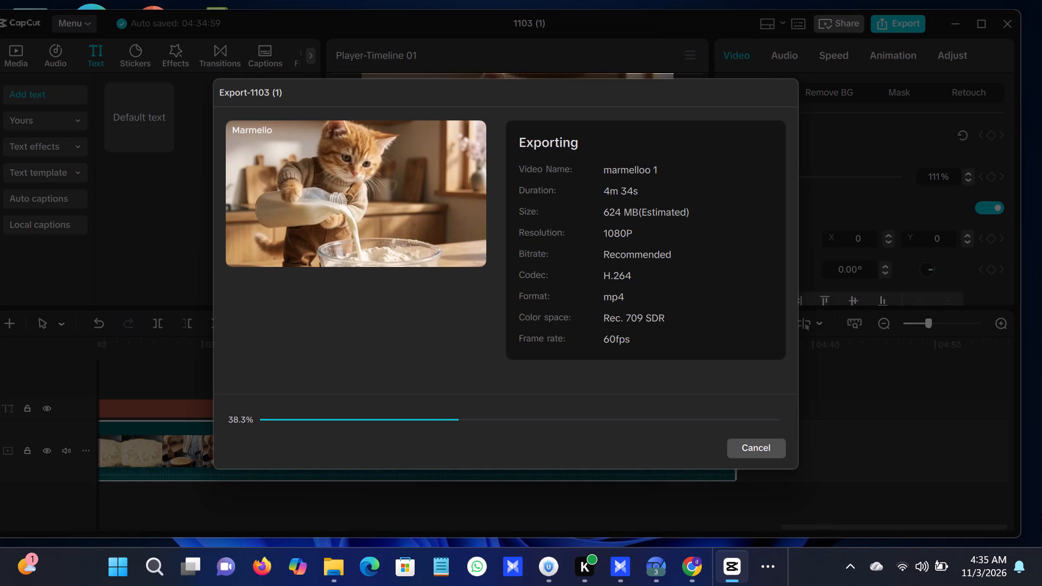
# Turn the Windows system volume all the way down while the export runs.
pyautogui.click(930, 585)
pyautogui.moveTo(852, 449); pyautogui.dragTo(748, 457)
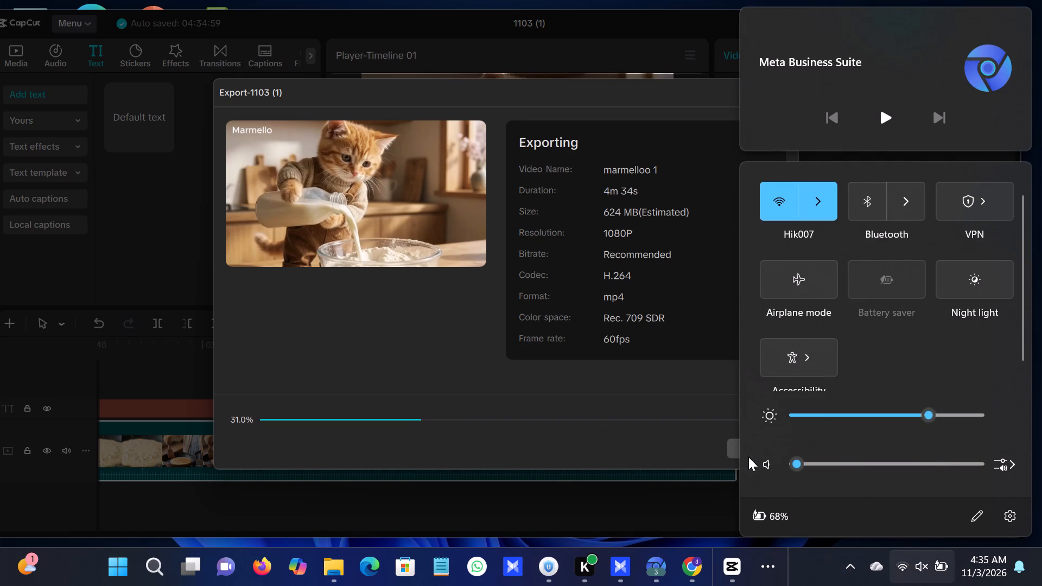
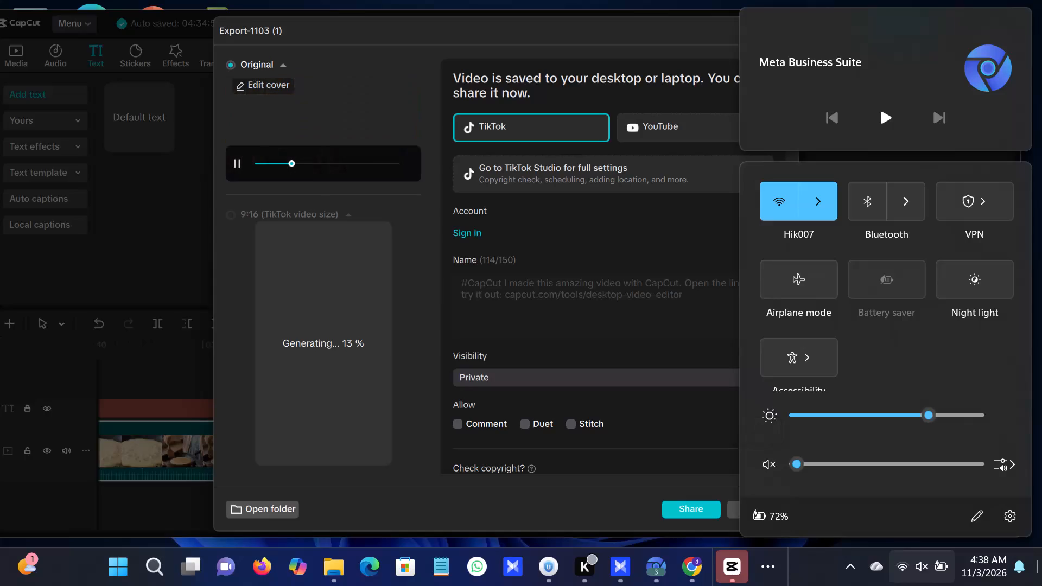
# Dismiss the Windows quick settings and close the completed export dialog without sharing the video.
pyautogui.scroll(-2, 592, 362)
pyautogui.scroll(1, 619, 360)
pyautogui.scroll(-1, 640, 354)
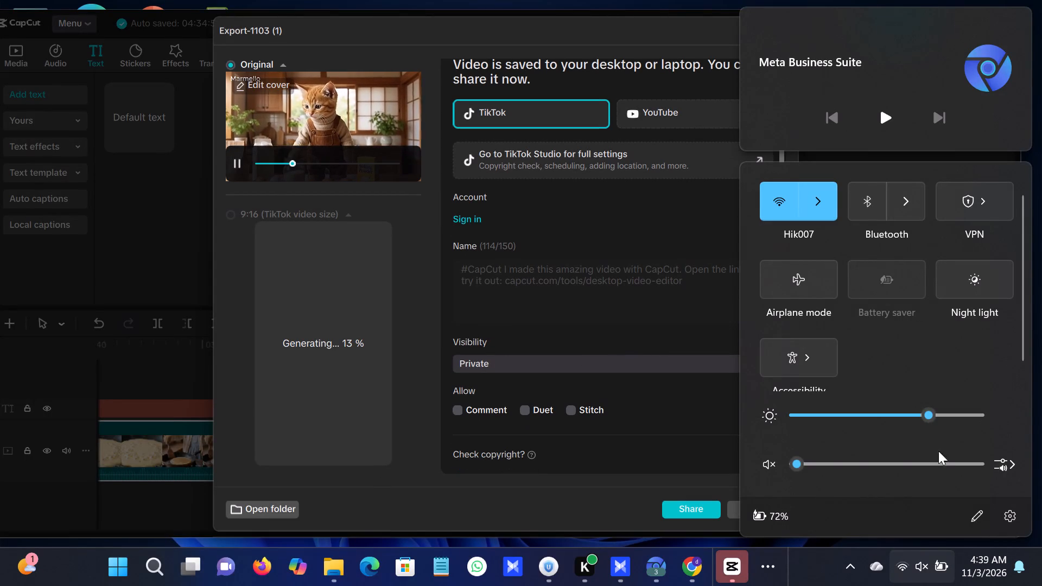
pyautogui.click(719, 486)
pyautogui.click(737, 512)
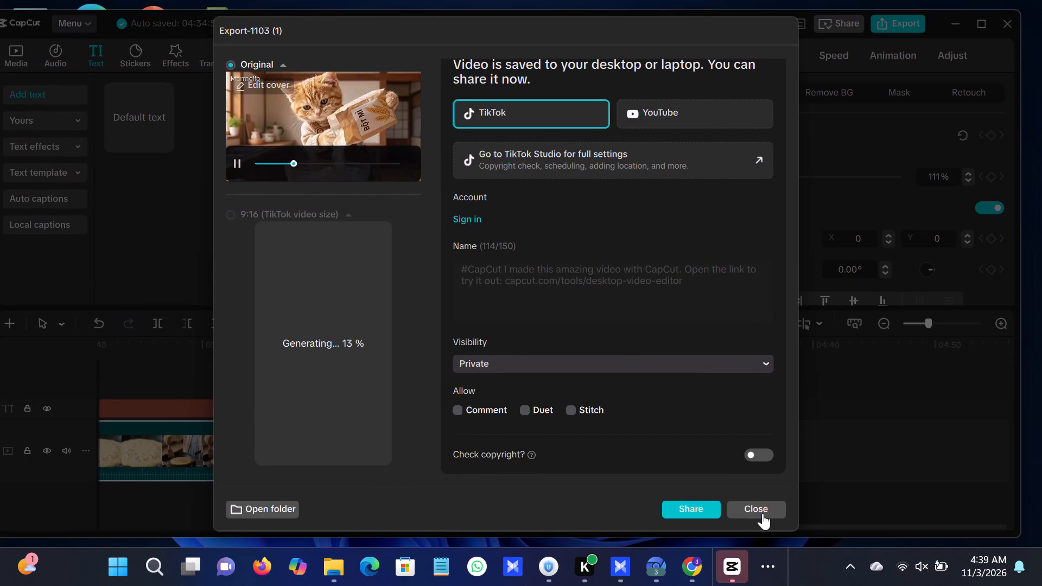
pyautogui.click(755, 506)
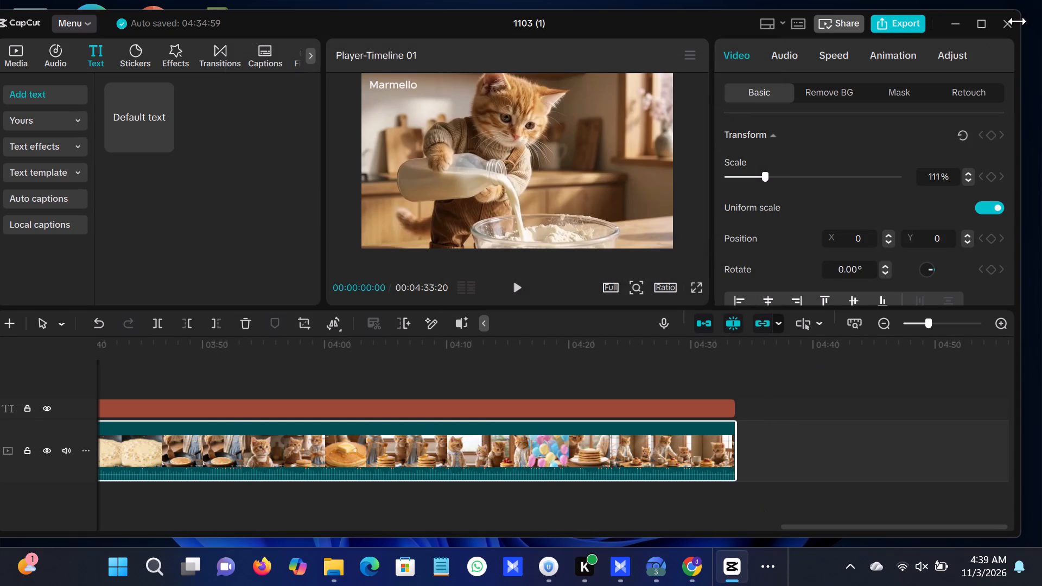
# Close the 1103 (1) project's editing window.
pyautogui.click(1018, 21)
pyautogui.click(1004, 23)
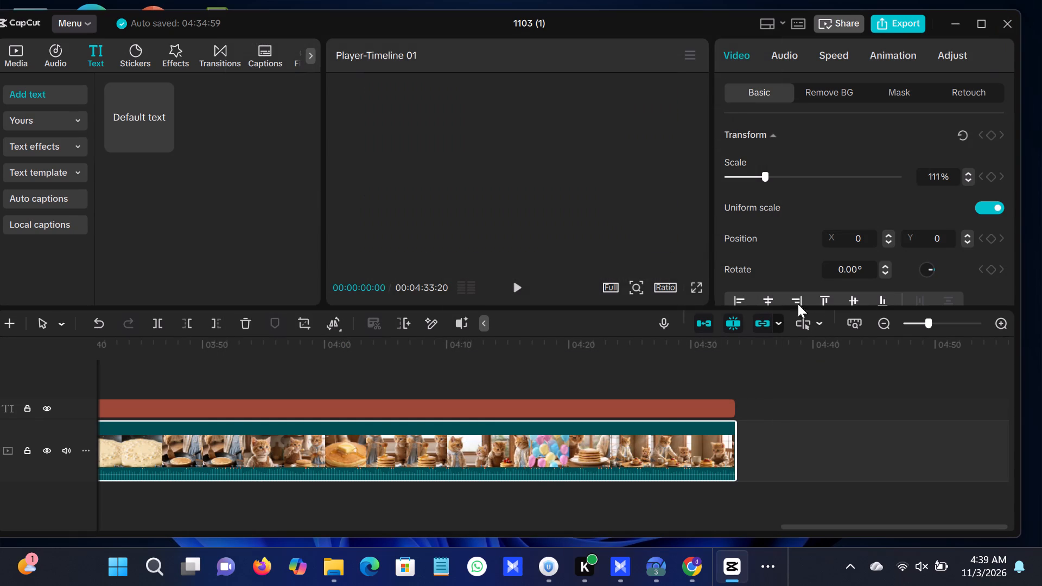